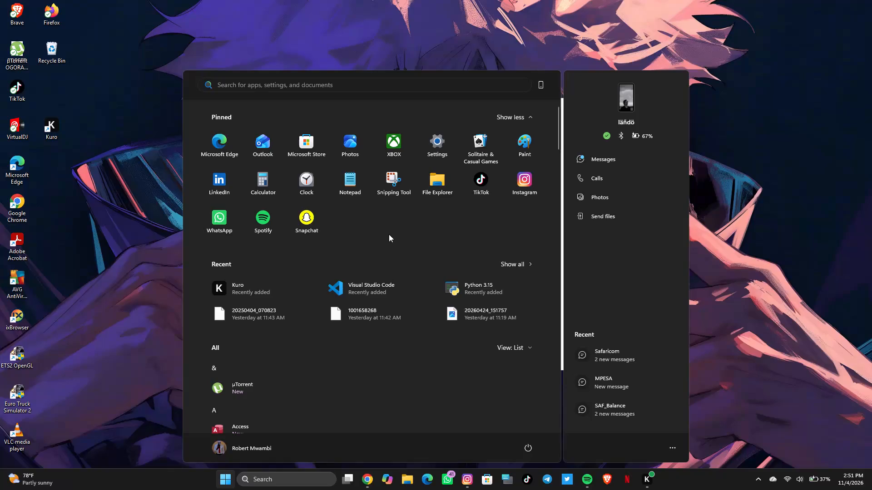
# Search the computer for Excel and launch the app.
pyautogui.write('exce')
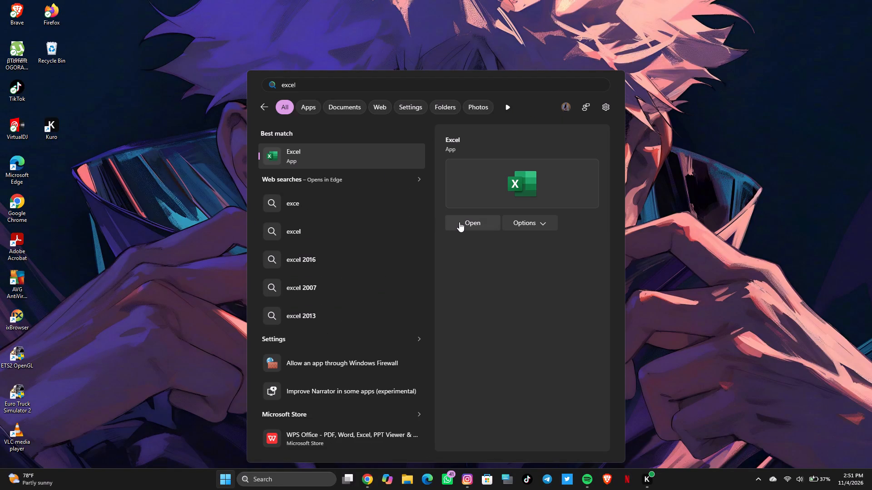
pyautogui.click(459, 222)
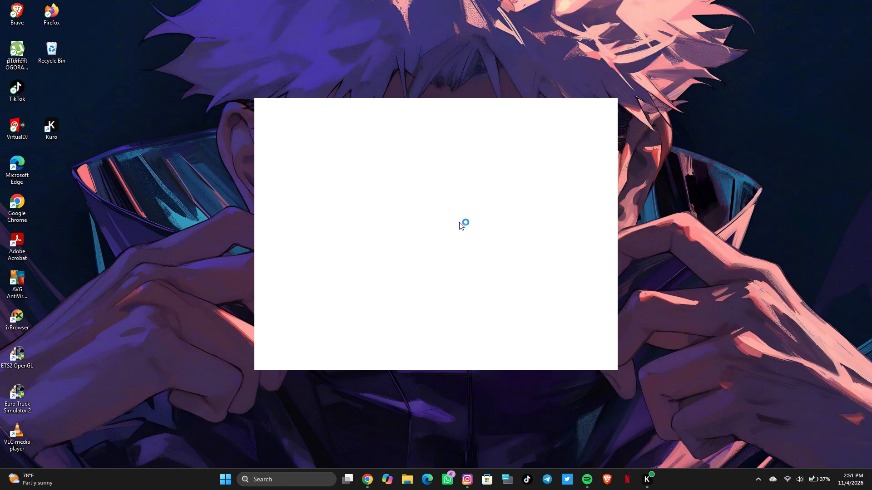
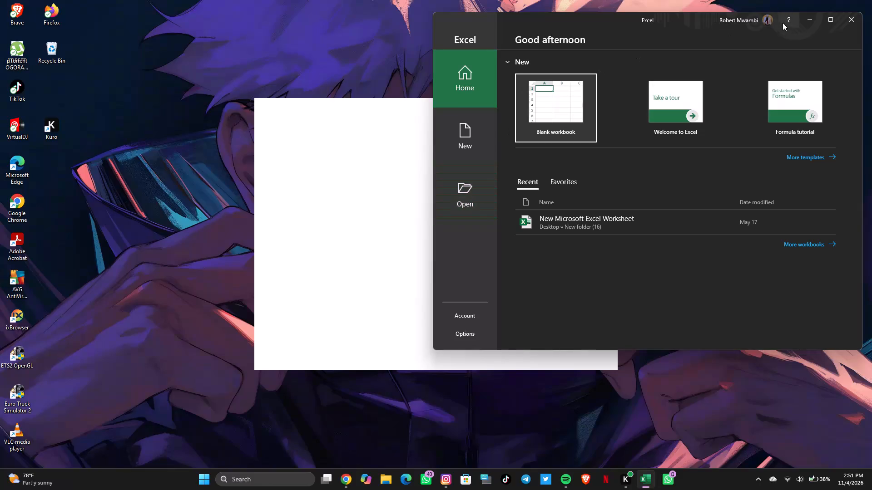
# Maximize the Excel start window to fill the screen.
pyautogui.click(826, 17)
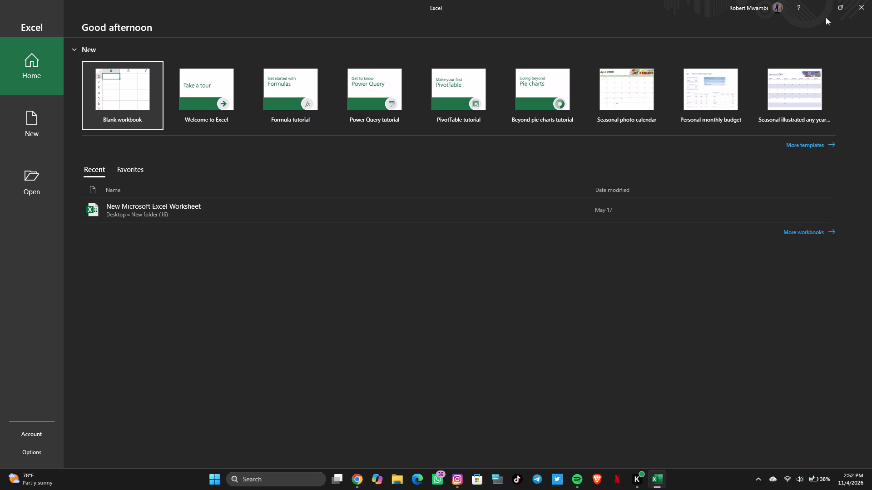
pyautogui.click(826, 17)
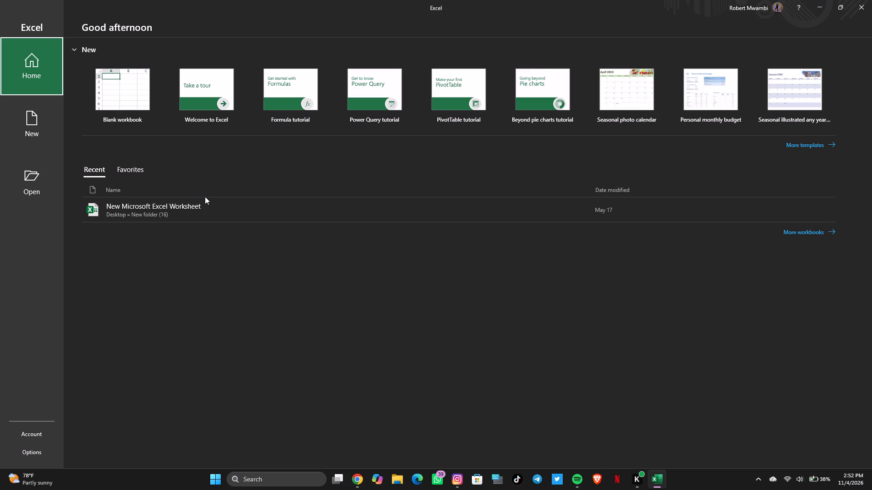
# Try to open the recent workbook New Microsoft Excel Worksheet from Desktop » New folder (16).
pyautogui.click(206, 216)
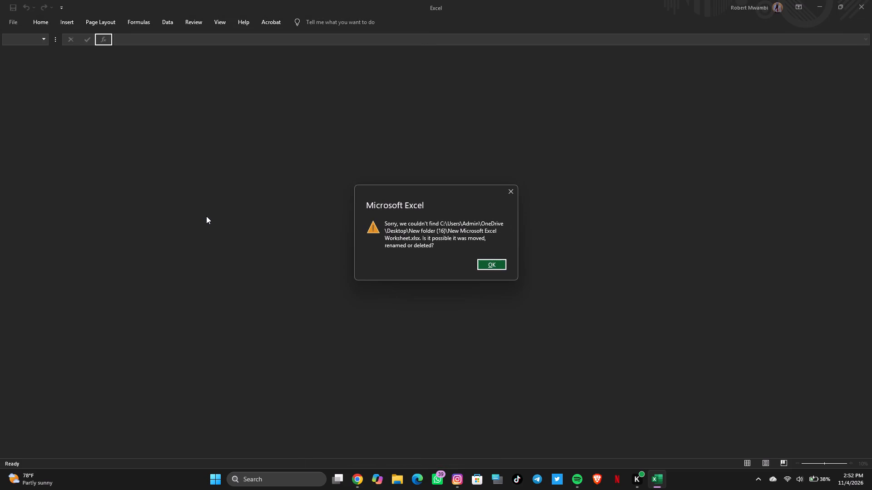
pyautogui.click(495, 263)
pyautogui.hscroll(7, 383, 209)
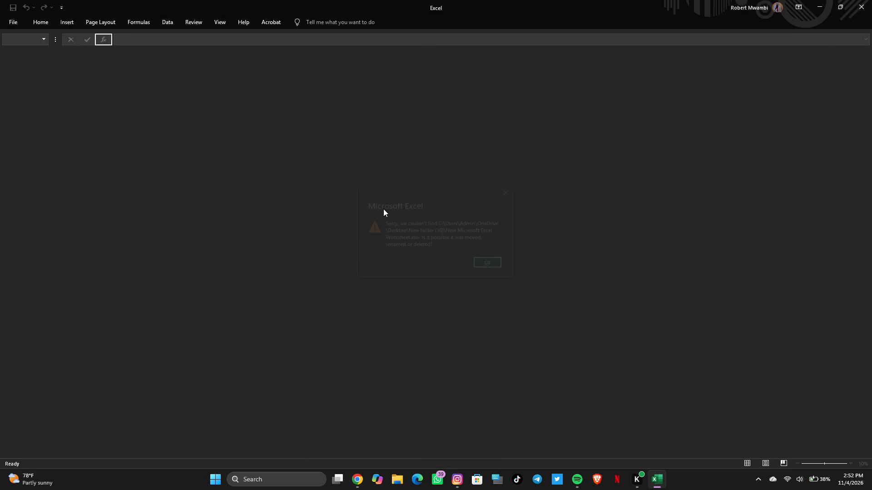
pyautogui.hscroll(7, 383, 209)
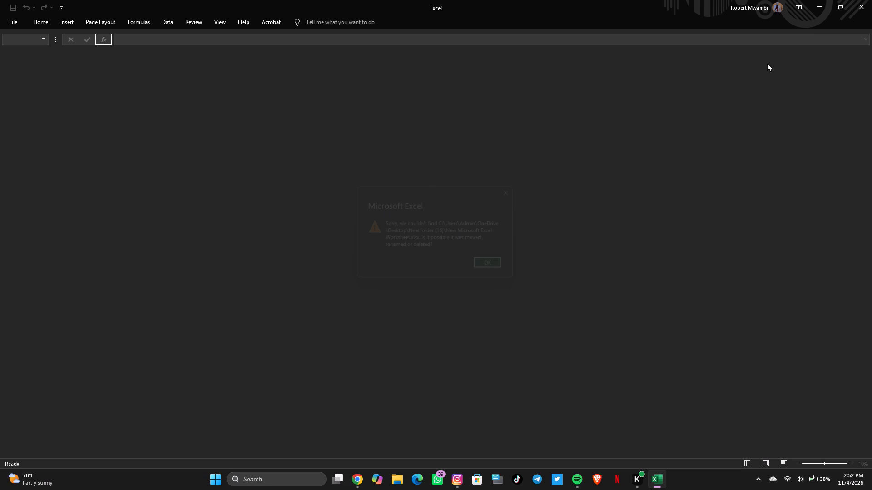
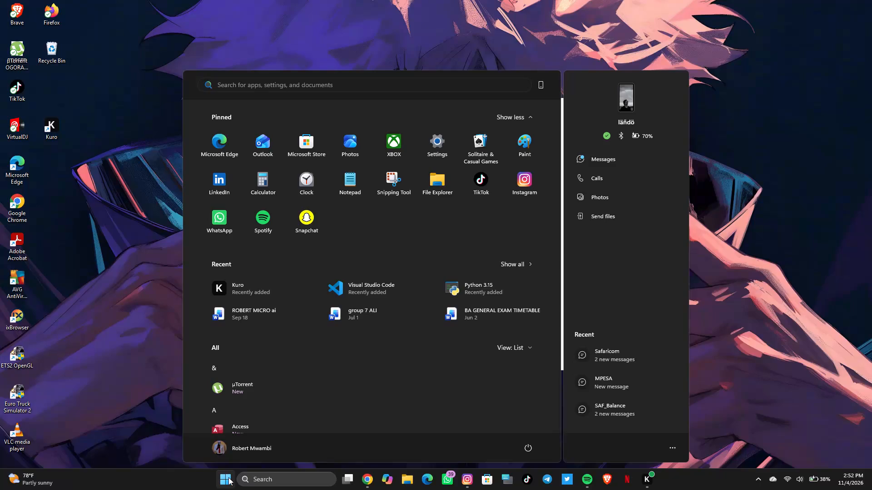
# Search Windows for "exc" and launch the Excel app.
pyautogui.write('ex')
pyautogui.press('c')
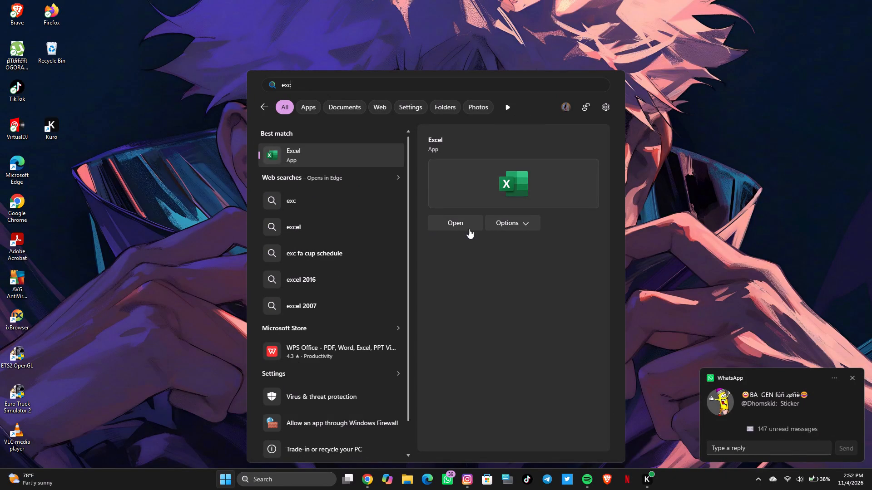
pyautogui.click(452, 225)
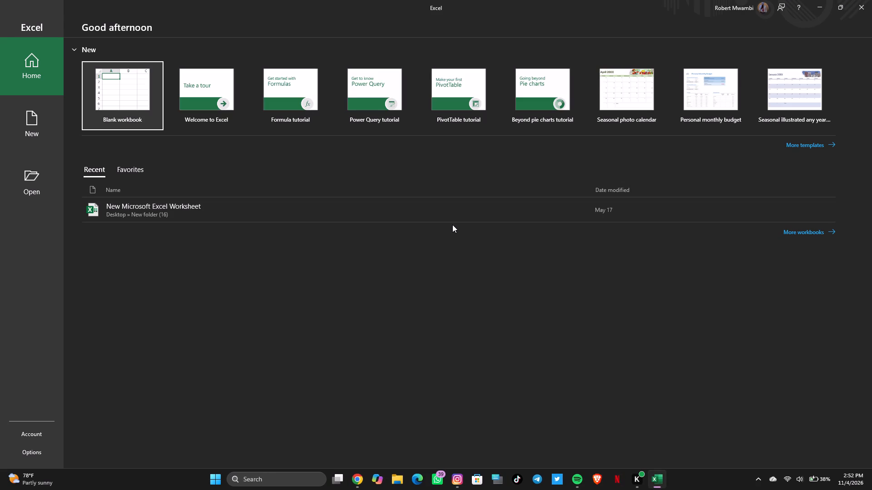
# Delete the recent workbook file New Microsoft Excel Worksheet stored in Desktop » New folder (16).
pyautogui.rightClick(482, 211)
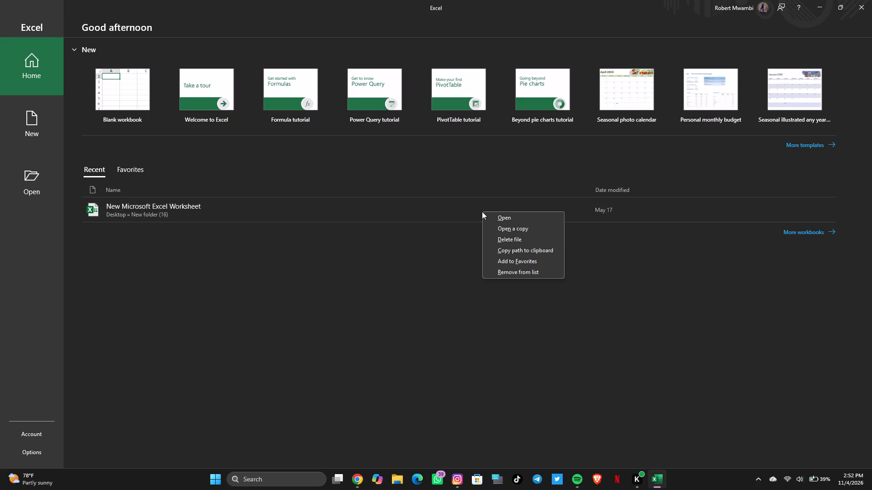
pyautogui.click(519, 236)
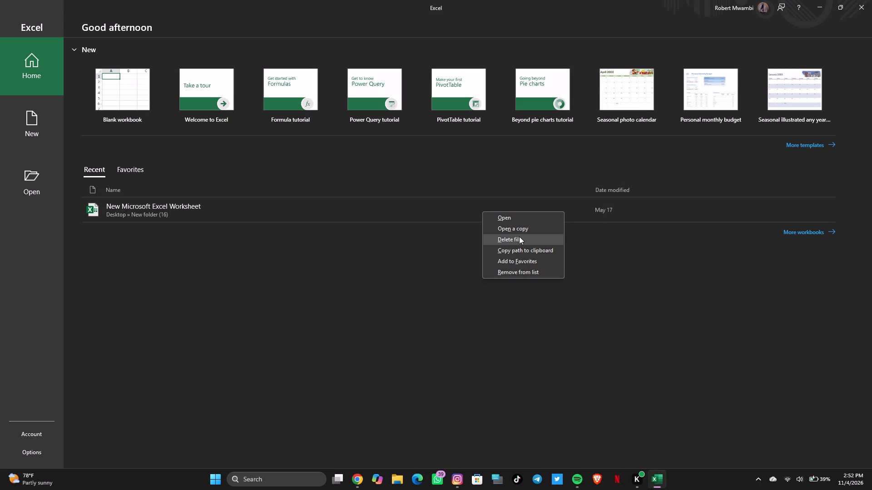
# Confirm deleting the recent workbook file New Microsoft Excel Worksheet.
pyautogui.click(448, 257)
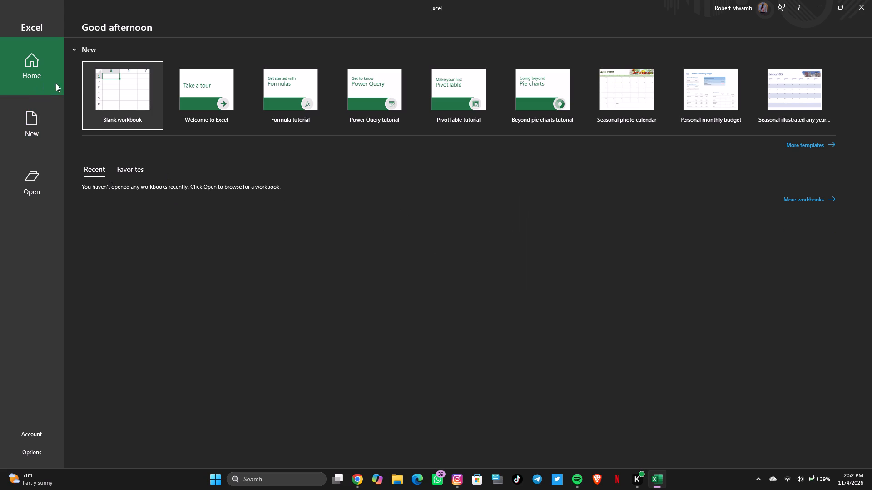
# Create a new blank workbook.
pyautogui.click(111, 83)
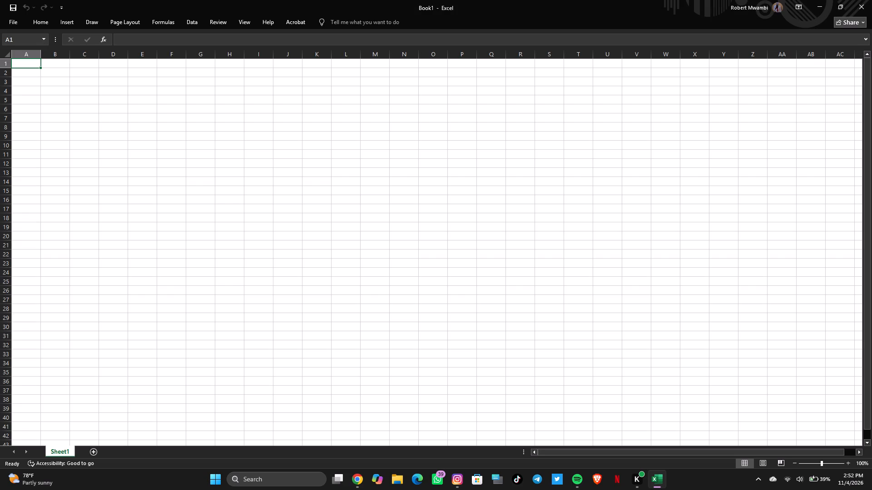
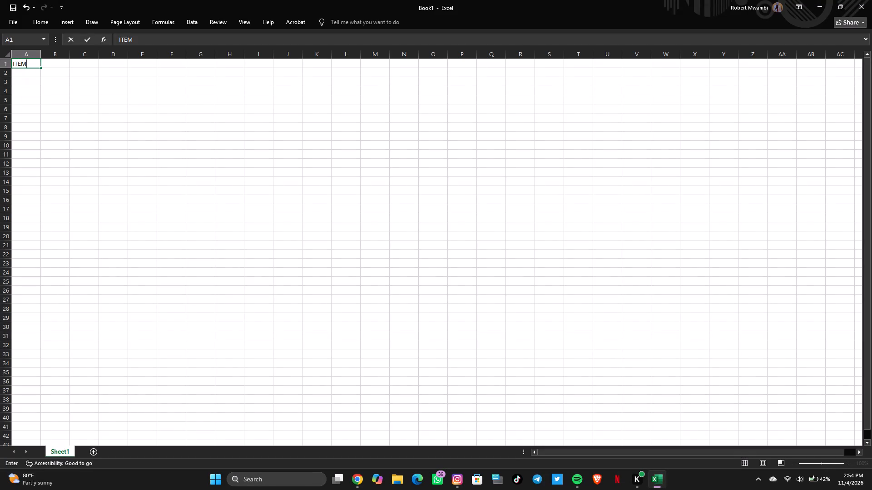
# Enter the column header ITEM in cell A1 of the blank sheet and move on to cell B1.
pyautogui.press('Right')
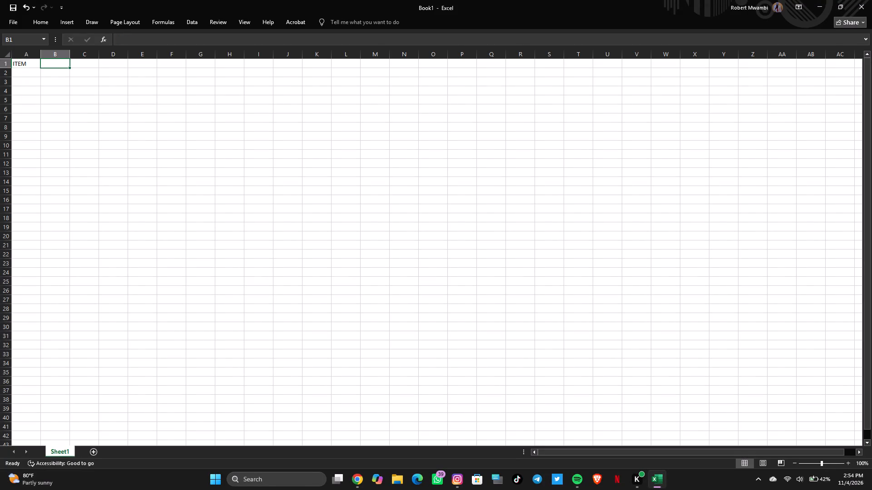
# Enter the column headers PRICE, QUANTITY and TOTAL in cells B1 to D1.
pyautogui.write('PRICE')
pyautogui.press('Right')
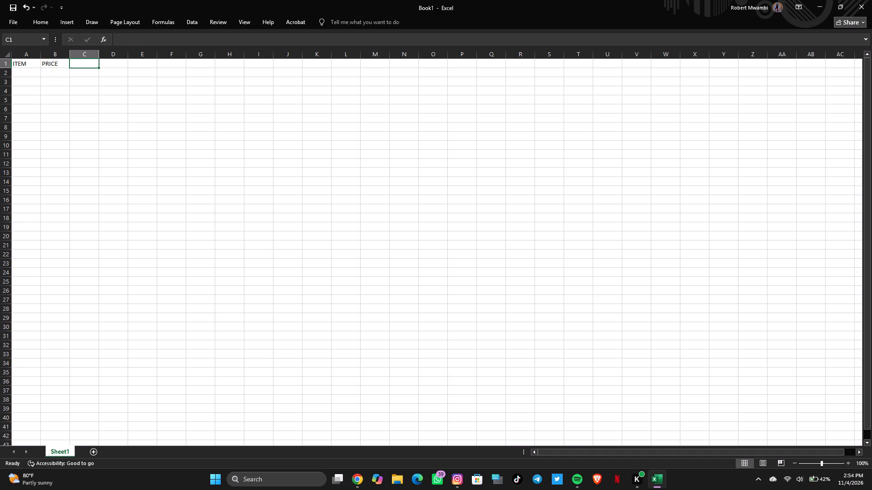
pyautogui.write('QUANTITY')
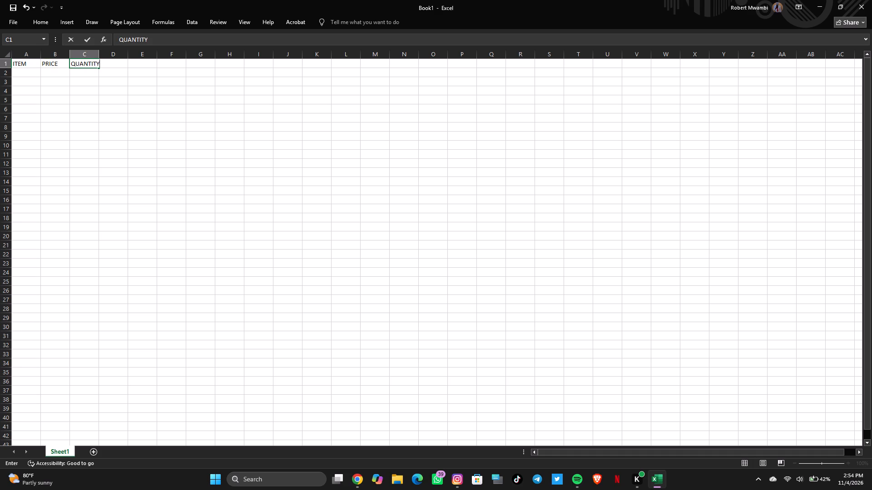
pyautogui.press('Right')
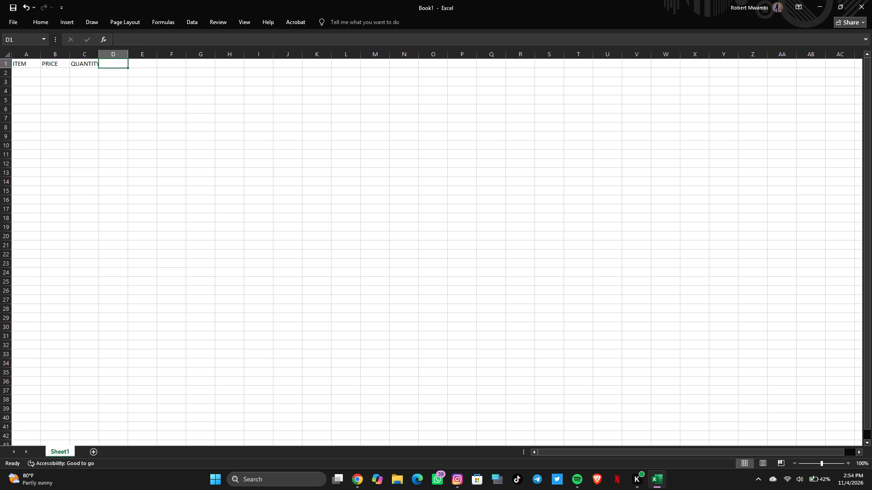
pyautogui.write('TOTA')
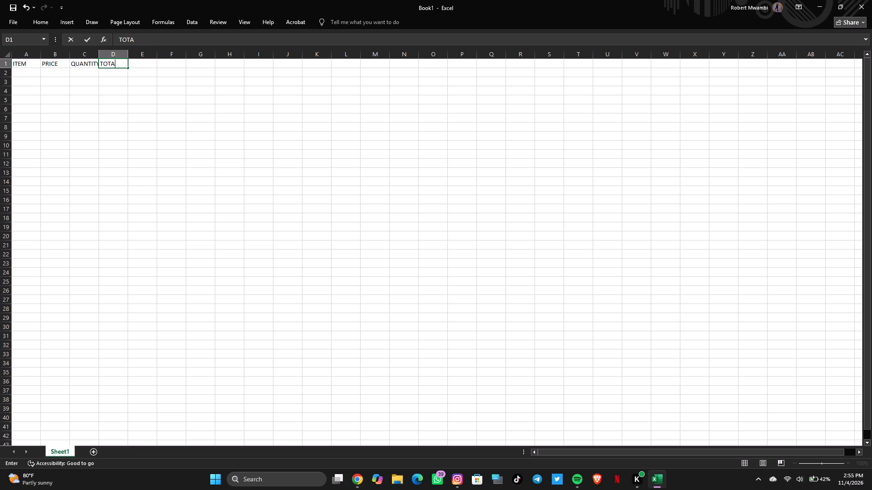
pyautogui.press('l')
pyautogui.press('Return')
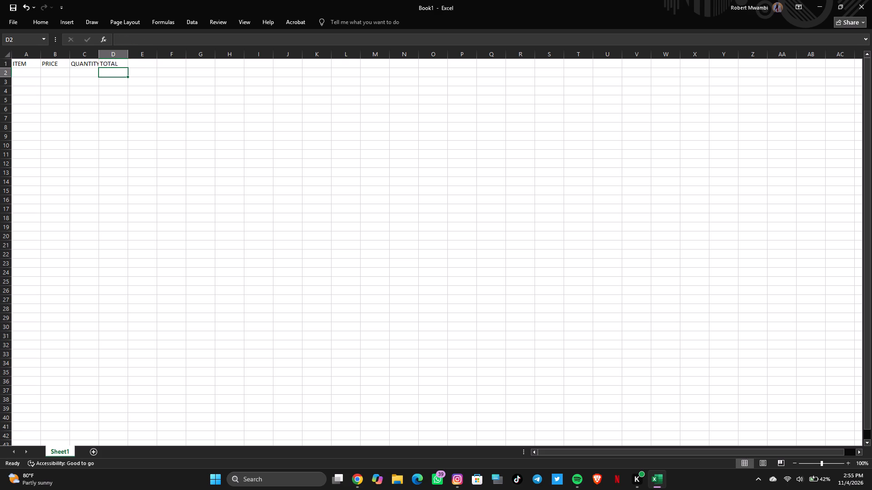
# List the items SODA, BREAD, MILK, ONIONS and WHEAT FLOUR under the ITEM header in cells A2 to A6.
pyautogui.press('Left')
pyautogui.press('Left')
pyautogui.press('Left')
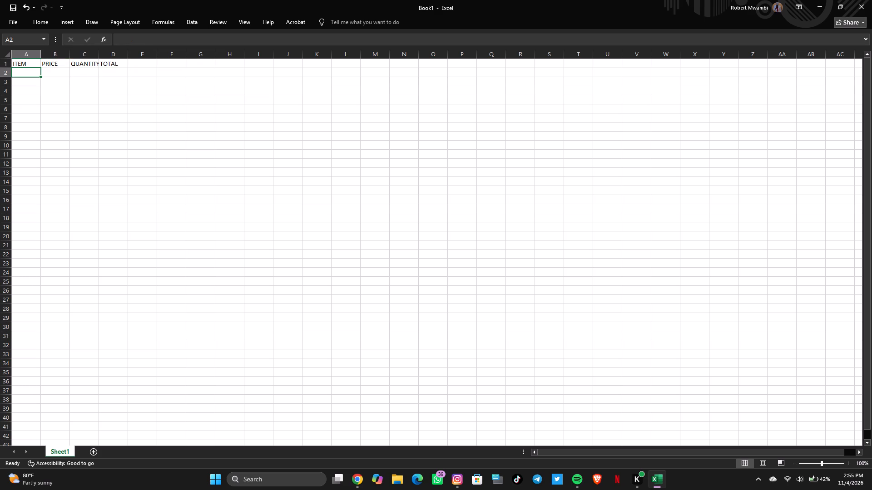
pyautogui.write('SODA')
pyautogui.press('Return')
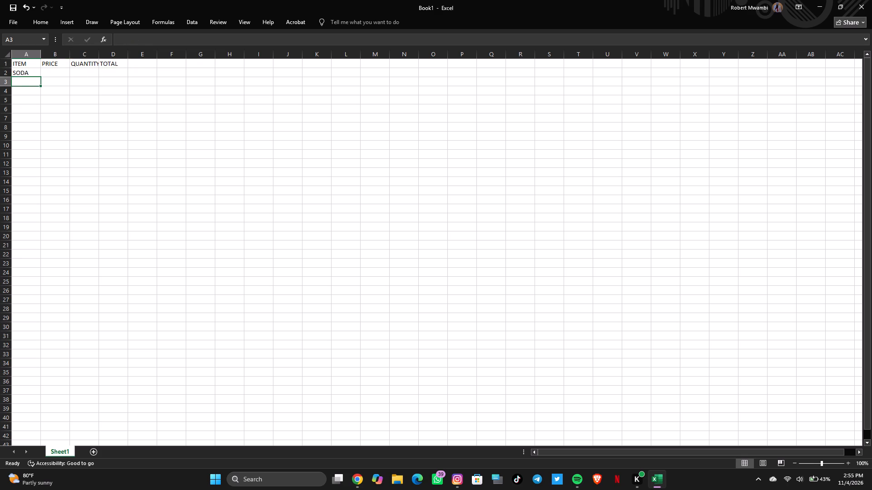
pyautogui.write('BREAD')
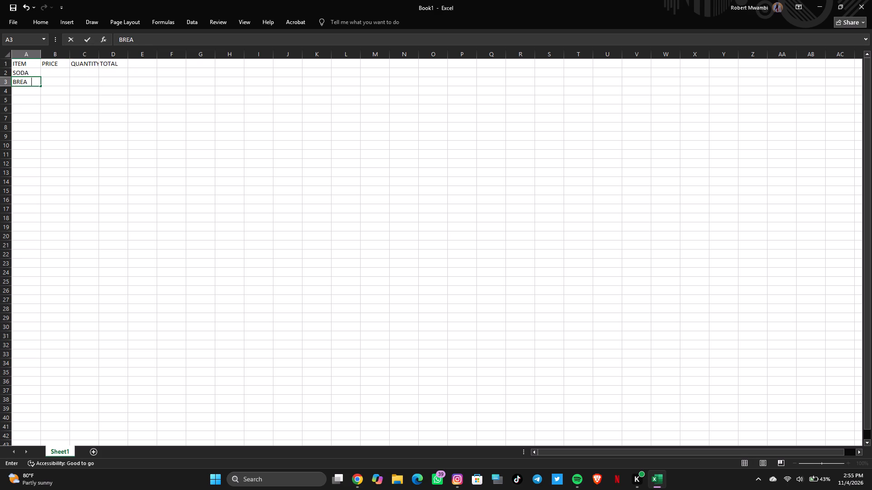
pyautogui.press('Return')
pyautogui.write('MILK')
pyautogui.press('Return')
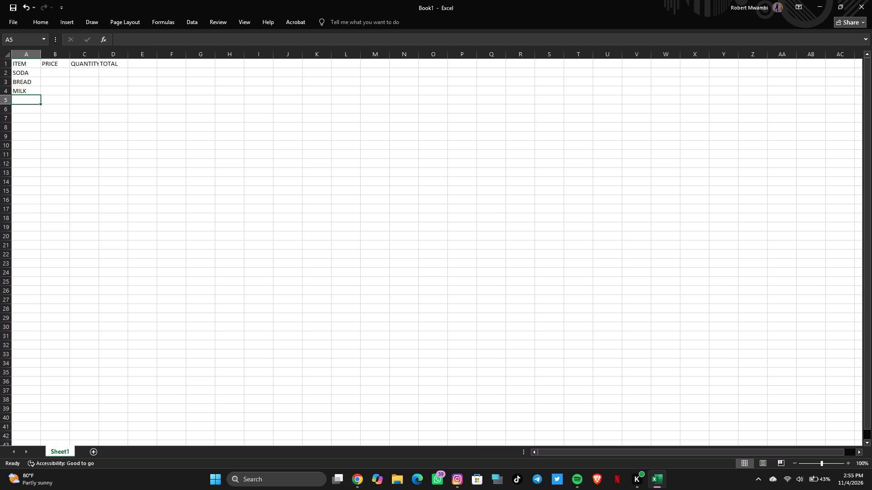
pyautogui.press('o')
pyautogui.write('NIONS')
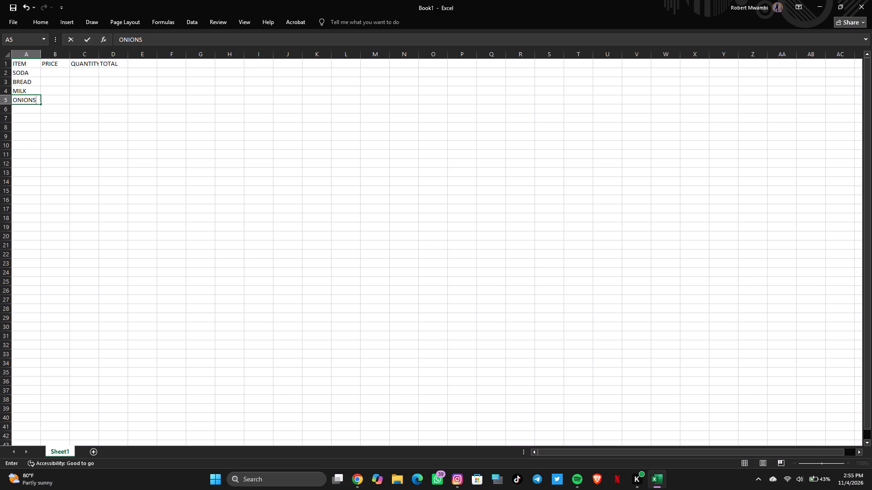
pyautogui.press('Return')
pyautogui.write('WHEAT FLOUR')
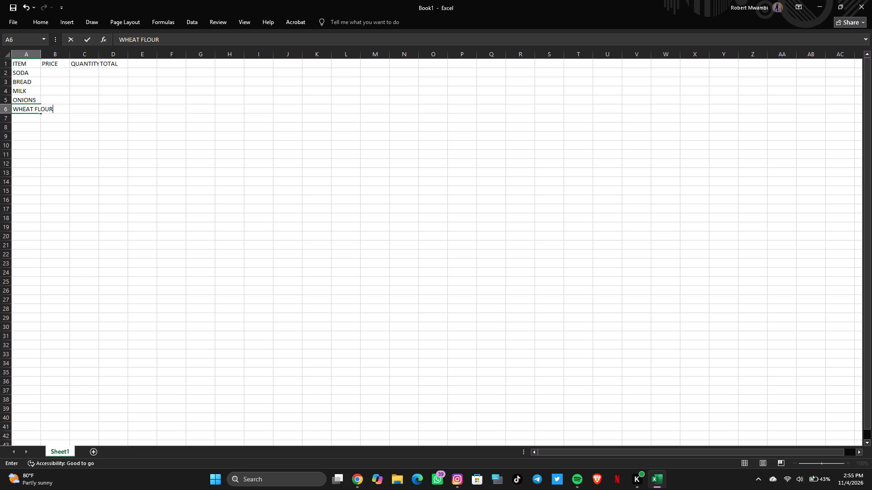
pyautogui.press('Return')
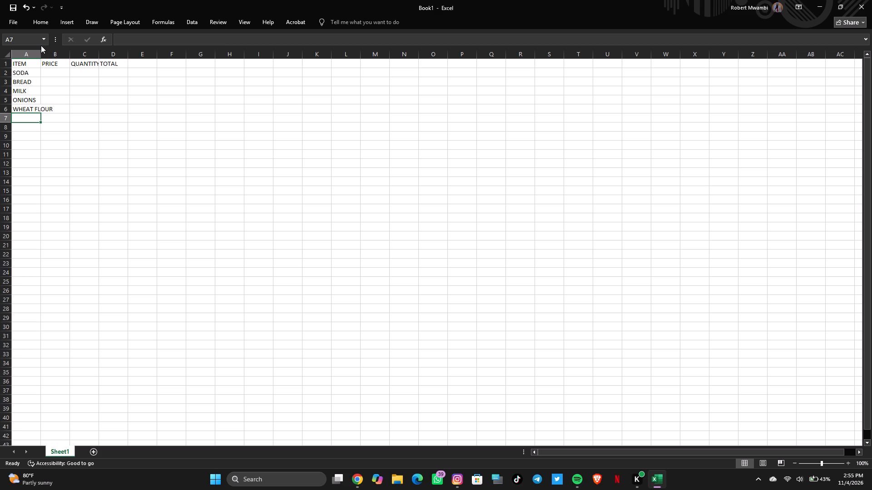
# Widen column A so that the longest item name fits inside it.
pyautogui.moveTo(43, 54); pyautogui.dragTo(63, 57)
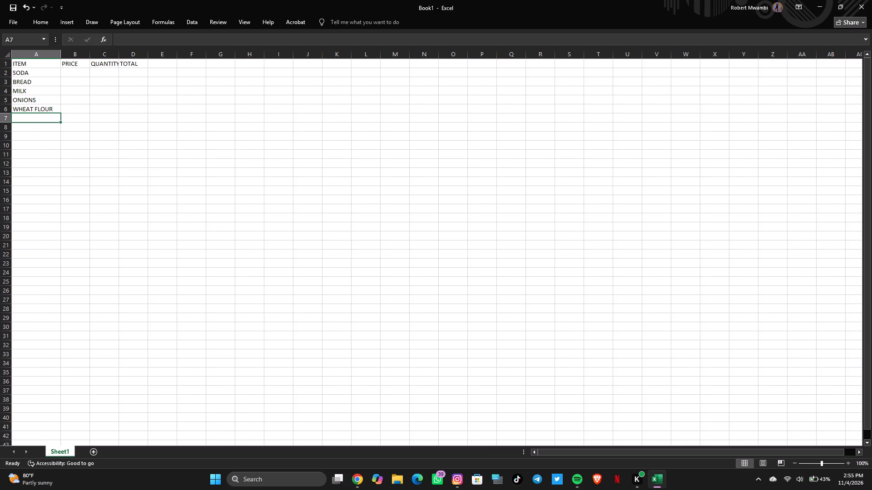
# Add MAIZE FLOUR and TOMATOES to the item list in cells A7 and A8.
pyautogui.click(27, 117)
pyautogui.press('m')
pyautogui.press('a')
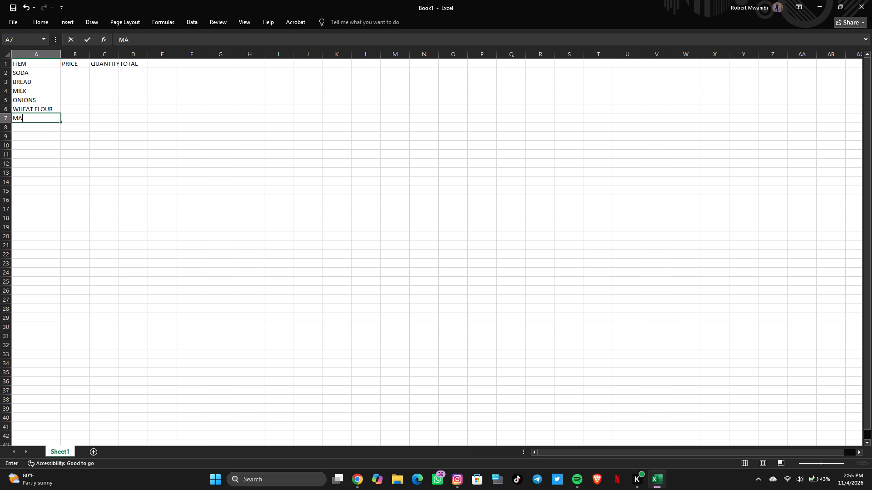
pyautogui.write('IZE FLOUR')
pyautogui.press('Return')
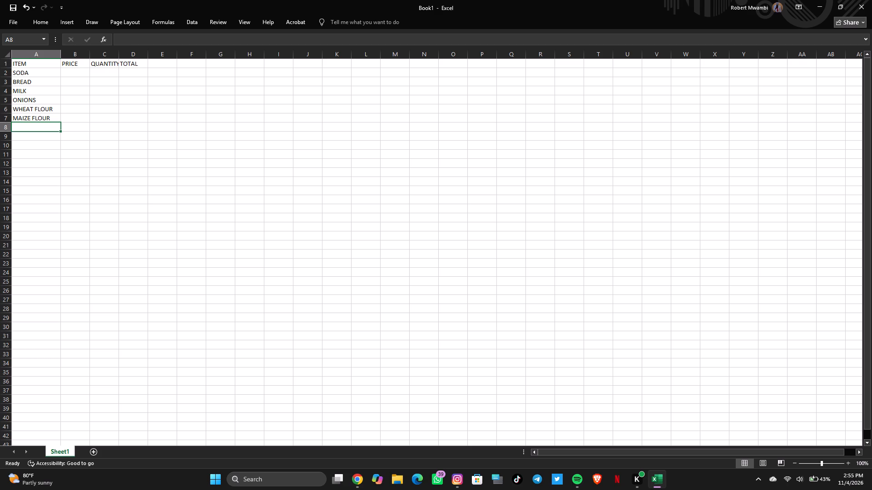
pyautogui.press('t')
pyautogui.write('OM')
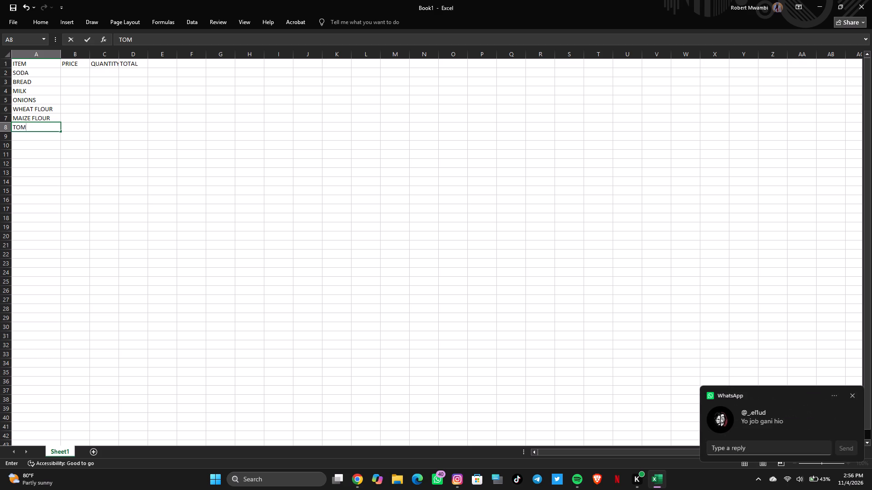
pyautogui.press('a')
pyautogui.write('TOES')
pyautogui.press('Return')
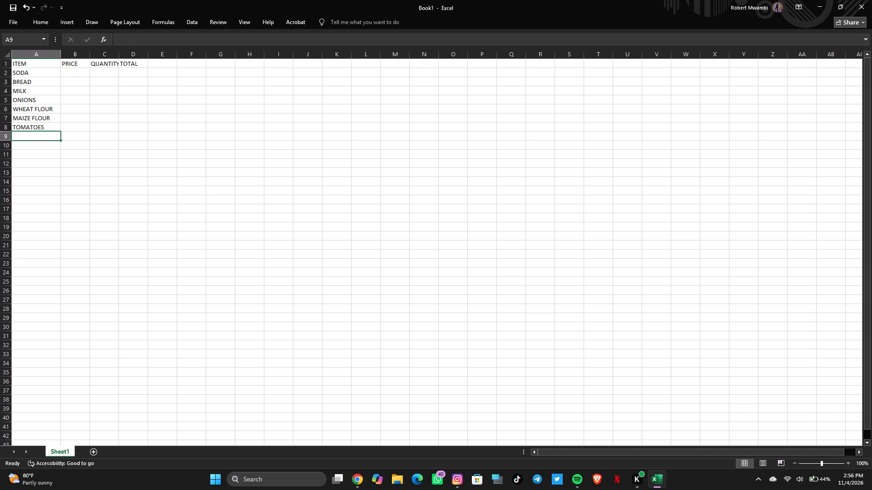
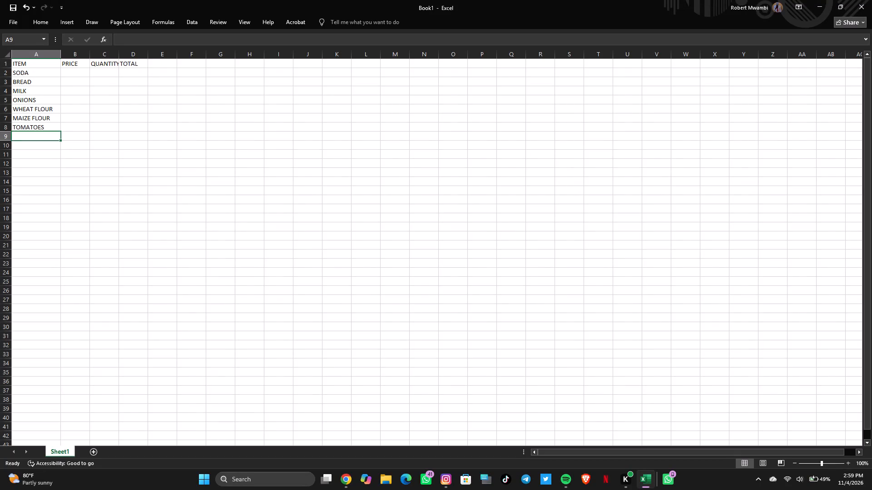
# Start the next item name in cell A9, below TOMATOES, with the word COOKING.
pyautogui.click(35, 137)
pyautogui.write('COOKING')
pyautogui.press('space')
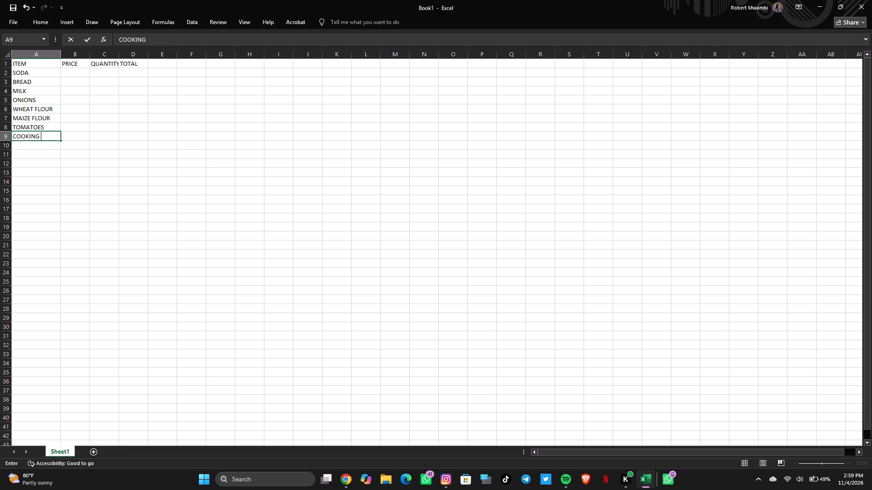
# Complete the item name in cell A9 by adding OIL after COOKING.
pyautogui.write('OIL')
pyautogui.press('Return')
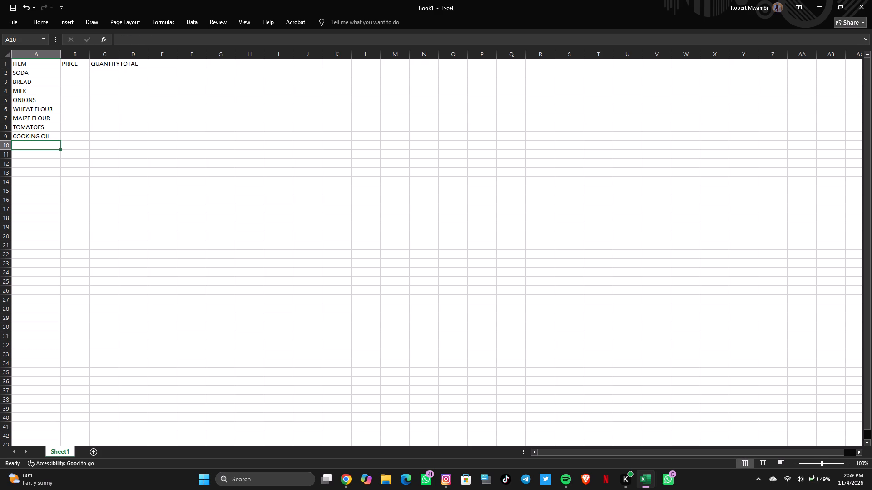
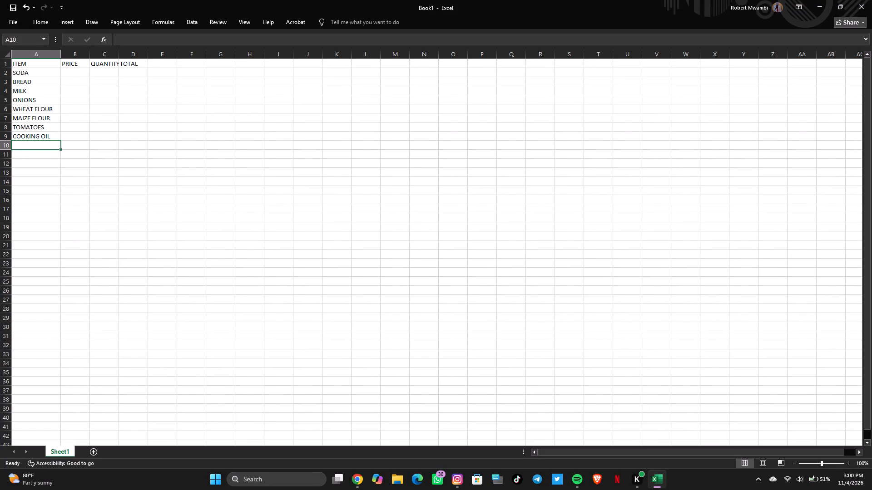
# Widen the QUANTITY column to fit its heading and slightly widen the TOTAL column.
pyautogui.moveTo(121, 54); pyautogui.dragTo(129, 54)
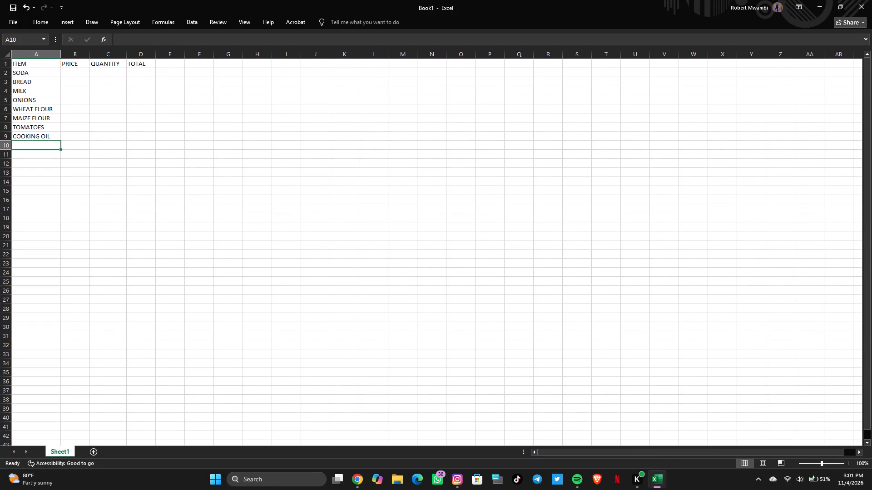
pyautogui.moveTo(154, 51); pyautogui.dragTo(159, 51)
# Enter the prices for SODA, BREAD, MILK and ONIONS in B2:B5 as 200, 130, 90 and 100.
pyautogui.click(73, 76)
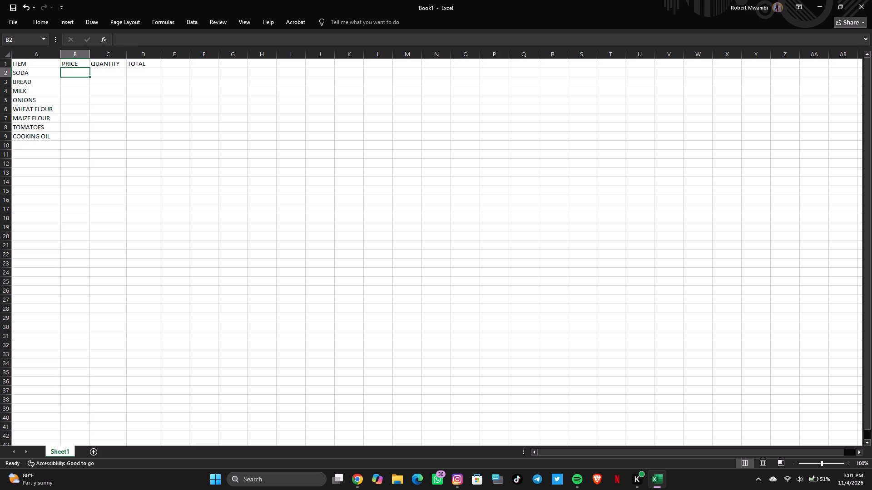
pyautogui.write('200')
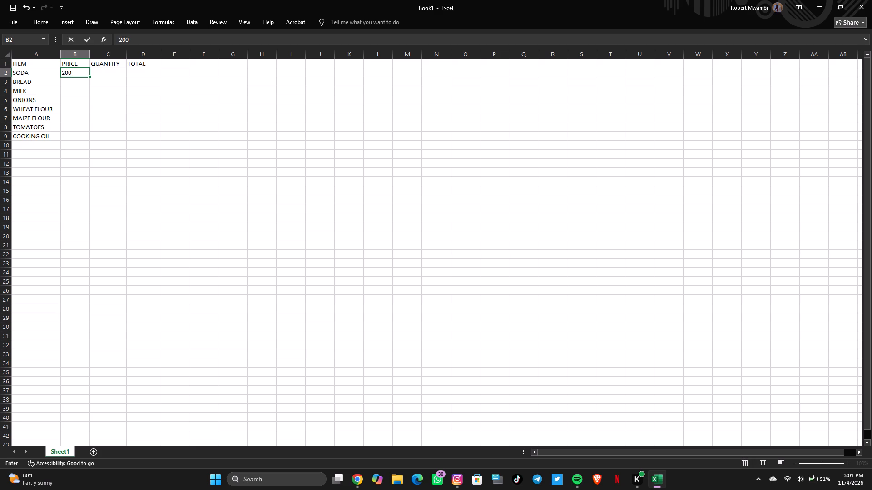
pyautogui.click(64, 84)
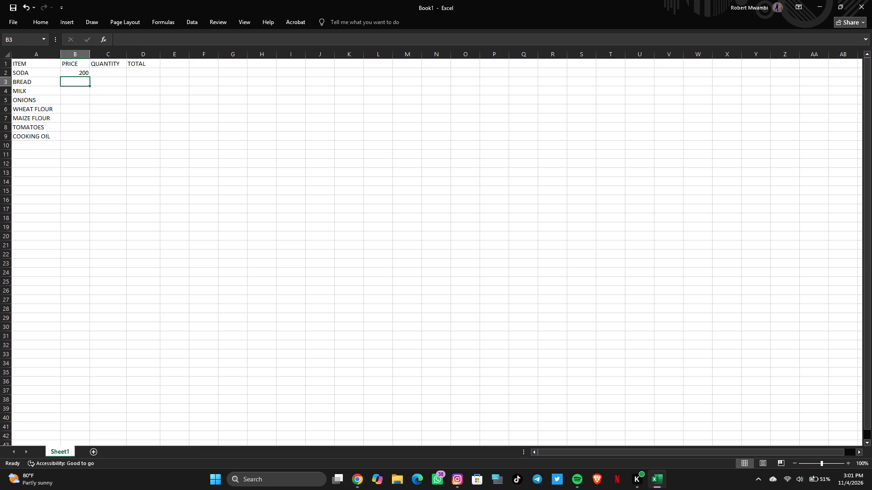
pyautogui.write('130')
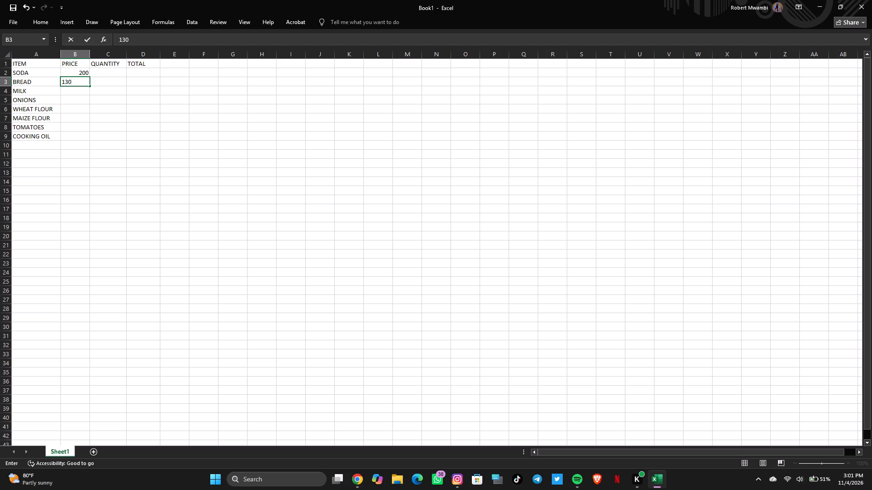
pyautogui.press('Return')
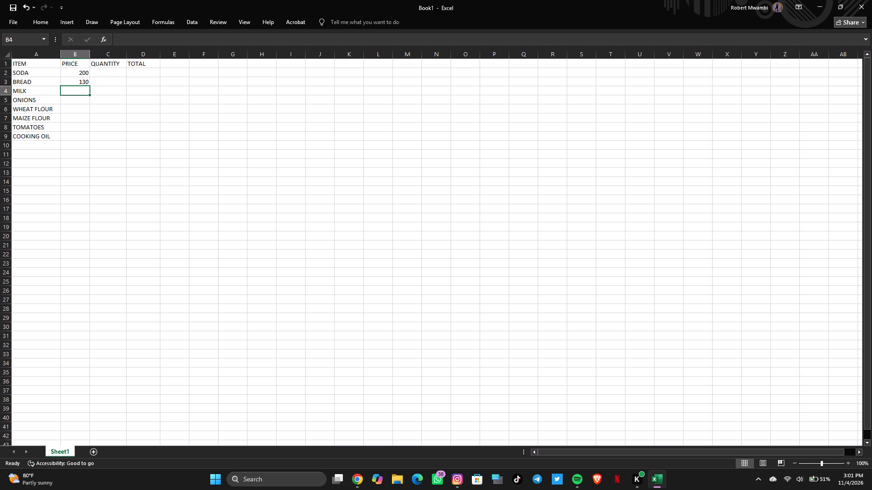
pyautogui.write('90')
pyautogui.press('Return')
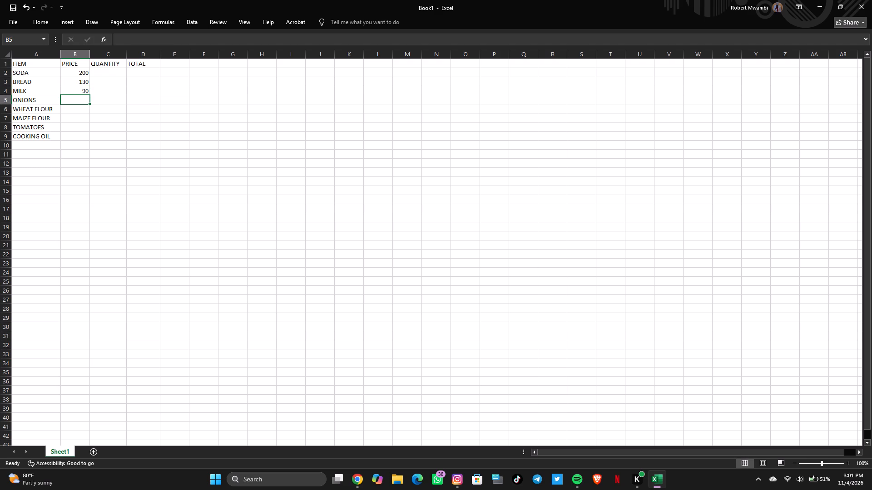
pyautogui.press('1')
pyautogui.write('00')
pyautogui.press('Return')
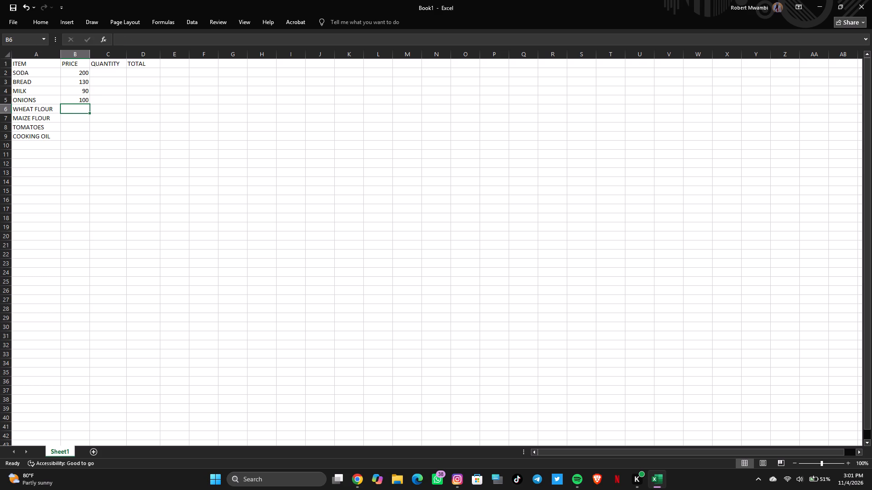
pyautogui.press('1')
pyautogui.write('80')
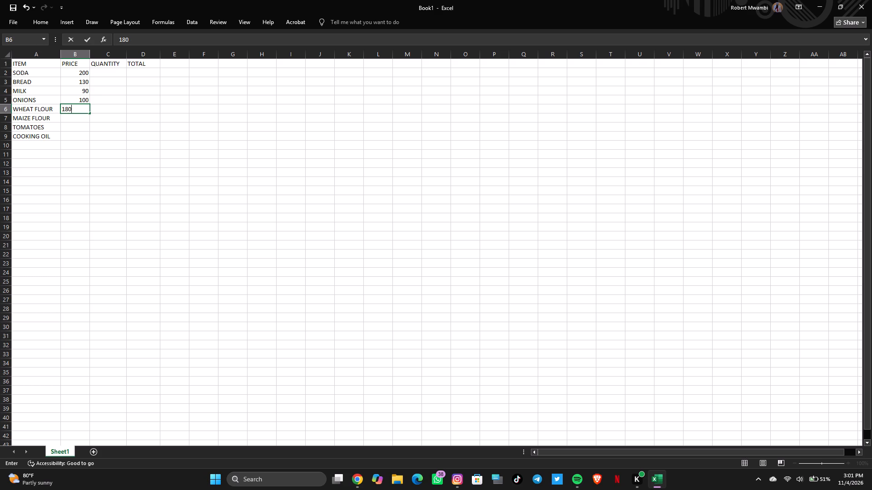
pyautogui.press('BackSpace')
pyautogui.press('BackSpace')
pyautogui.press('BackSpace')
# Enter the prices for WHEAT FLOUR, MAIZE FLOUR, TOMATOES and COOKING OIL in B6:B9 as 200, 170, 100 and 700.
pyautogui.write('200')
pyautogui.press('Return')
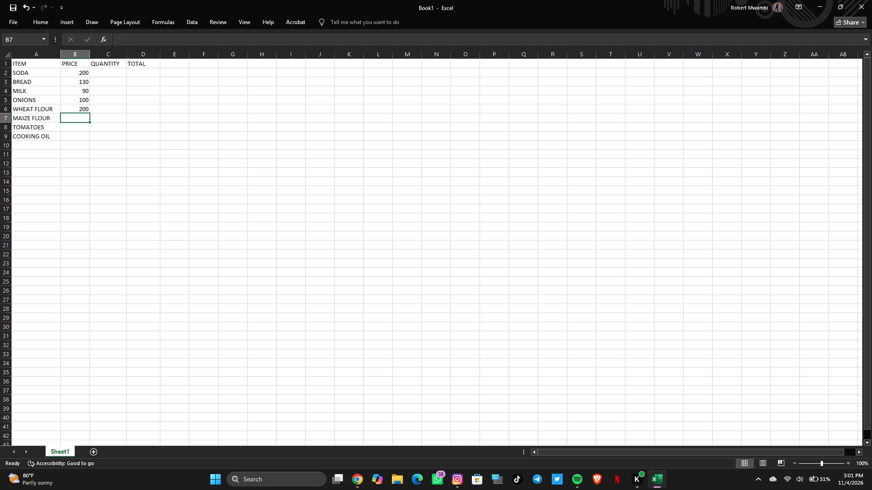
pyautogui.write('170')
pyautogui.press('Return')
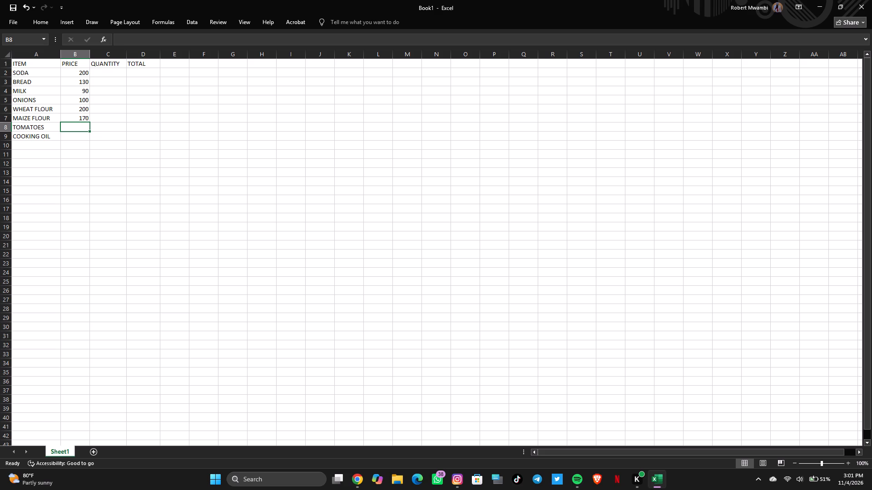
pyautogui.write('100')
pyautogui.press('Return')
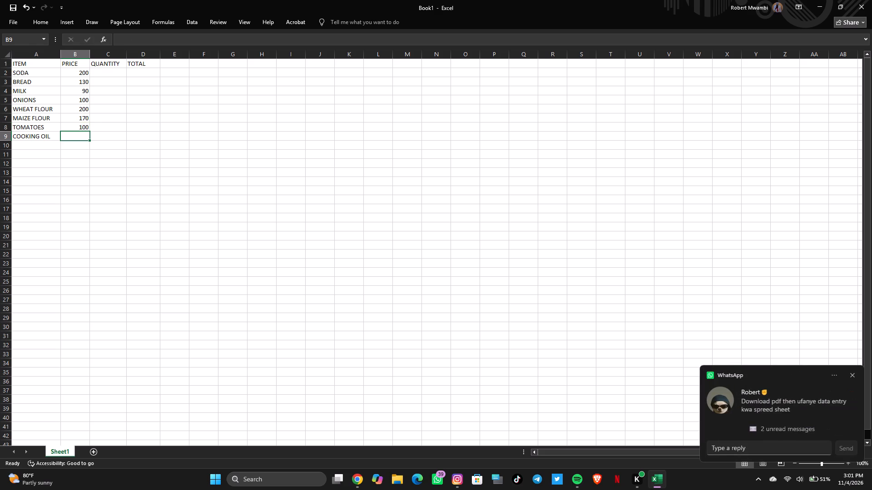
pyautogui.write('700')
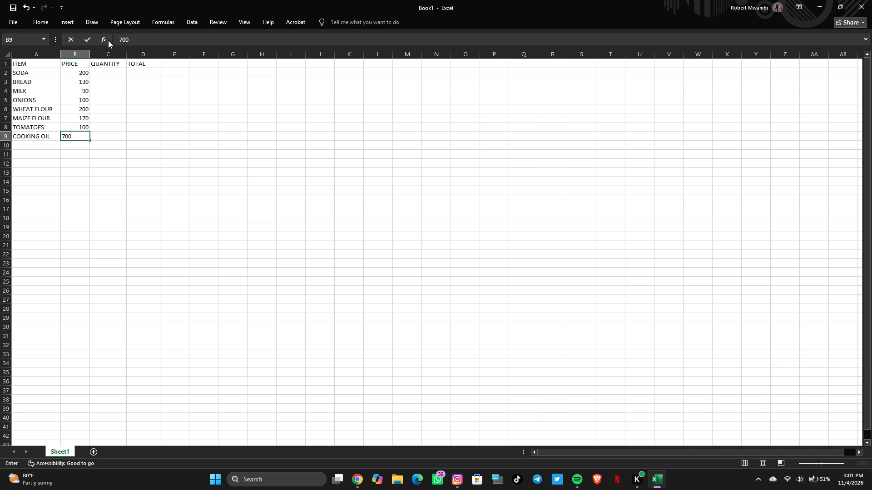
pyautogui.click(31, 145)
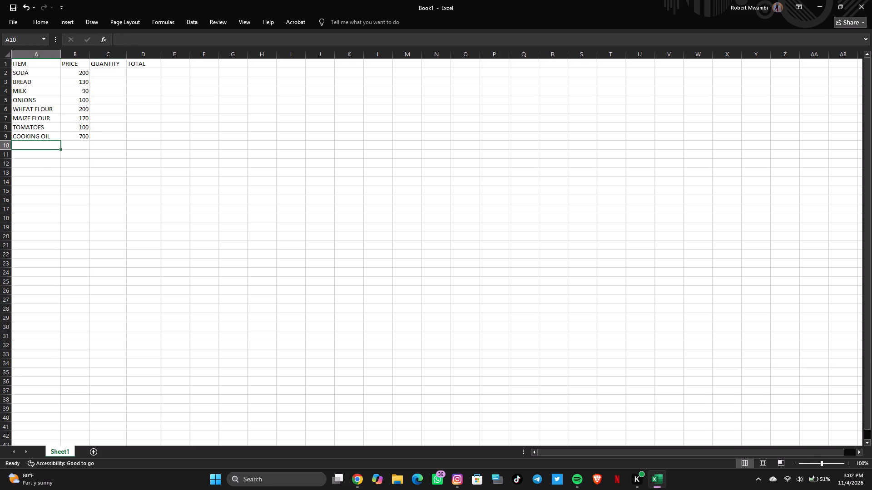
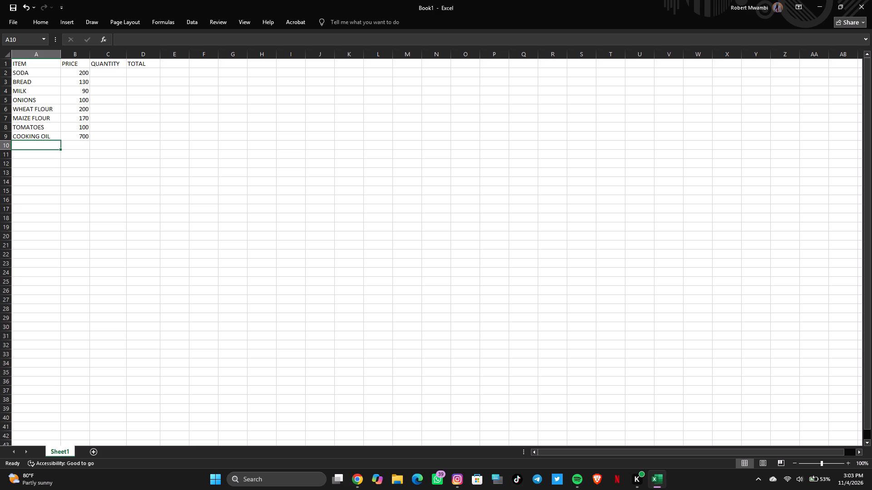
# Enter SPICES as the next item name in cell A10, below COOKING OIL.
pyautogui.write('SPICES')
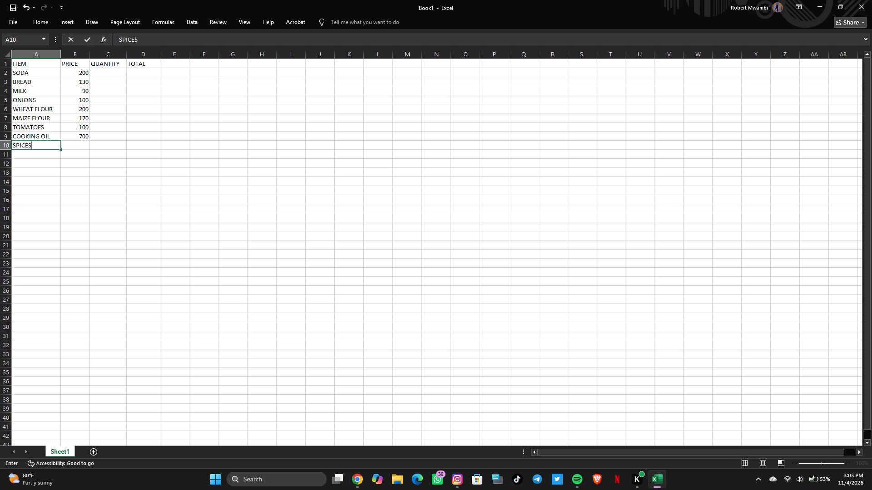
# Confirm SPICES in A10 and add the items RICE and SALT SUGAR in A11:A12.
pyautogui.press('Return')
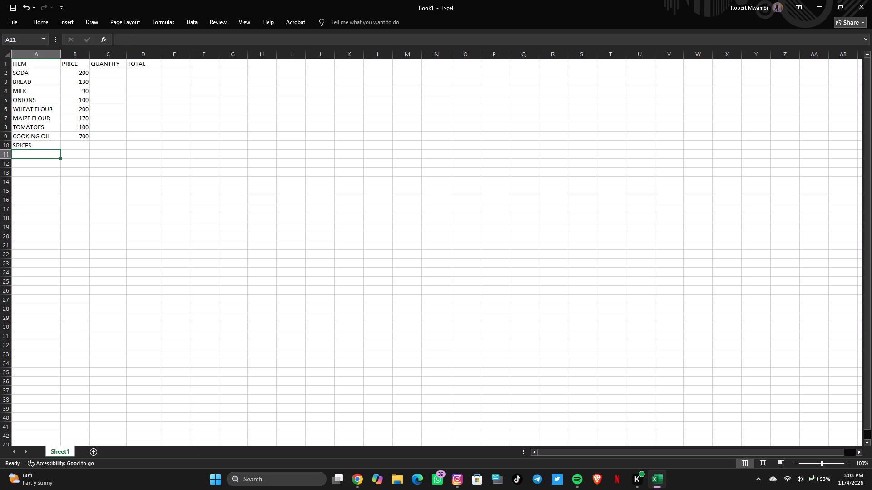
pyautogui.write('RICE')
pyautogui.press('Return')
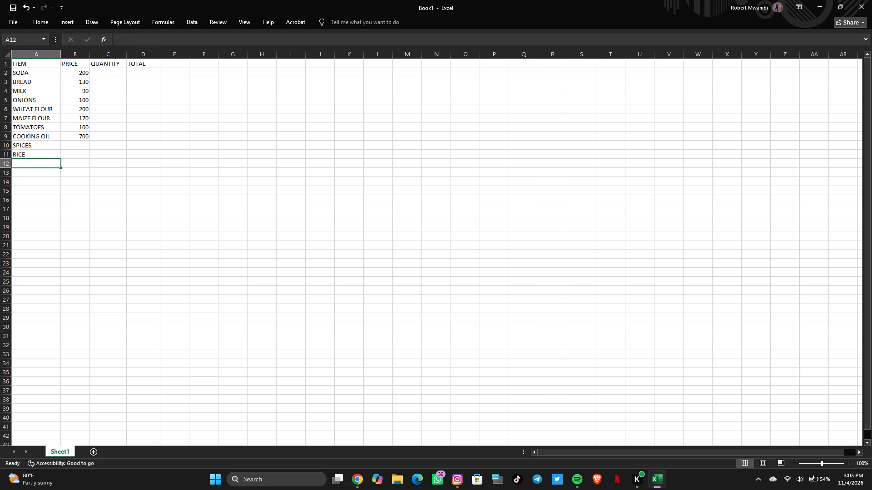
pyautogui.write('SALT SUGAR')
# Enter the prices for SPICES, RICE and SALT SUGAR in B10:B12 as 700, 1400 and 300.
pyautogui.click(75, 144)
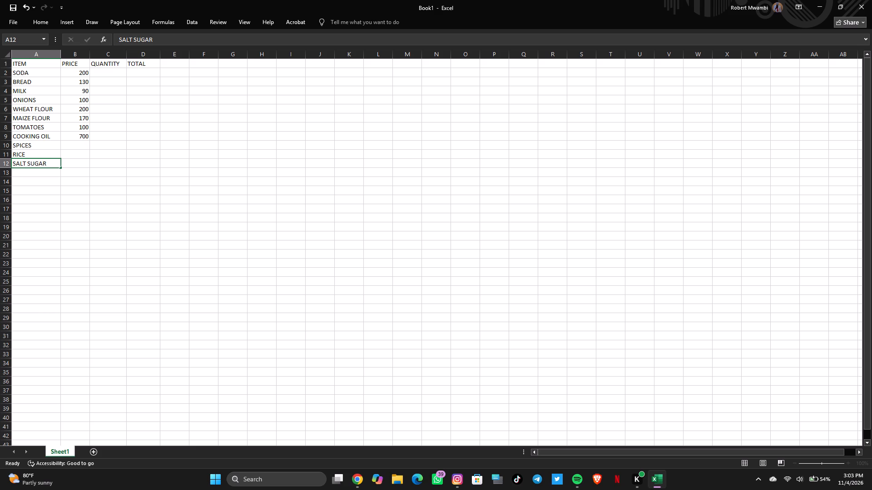
pyautogui.press('7')
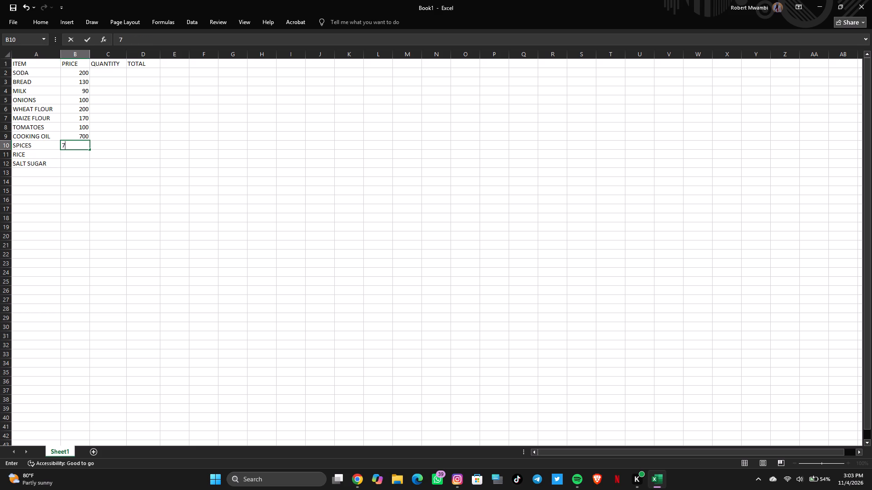
pyautogui.write('00')
pyautogui.click(74, 152)
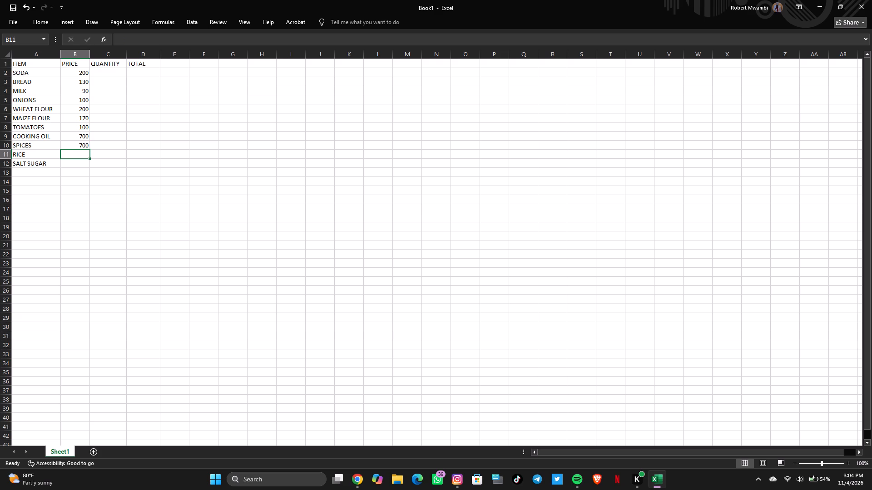
pyautogui.write('1400')
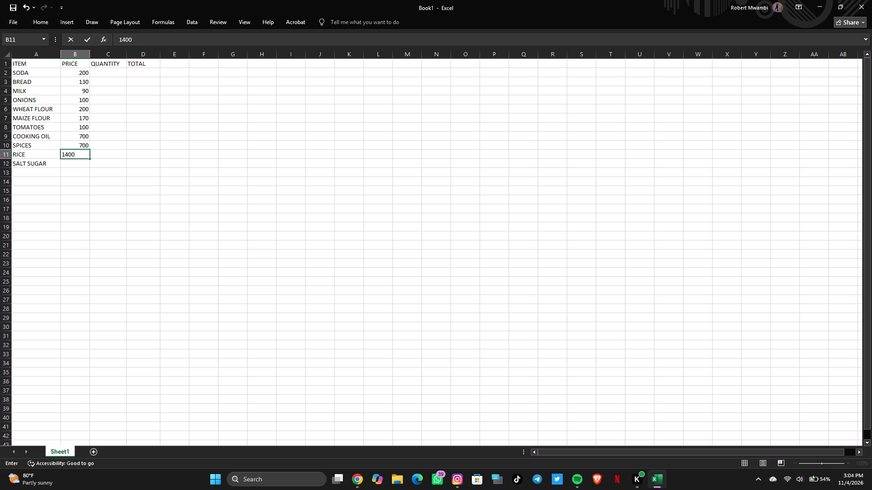
pyautogui.click(69, 167)
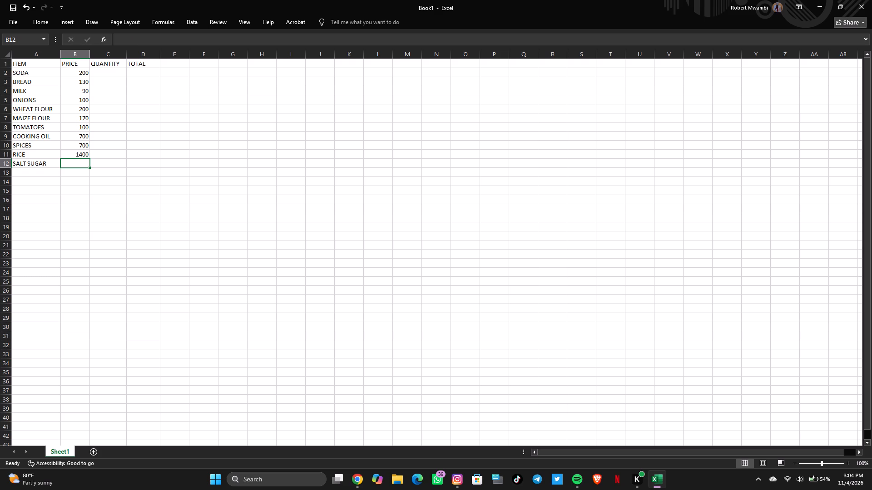
pyautogui.press('3')
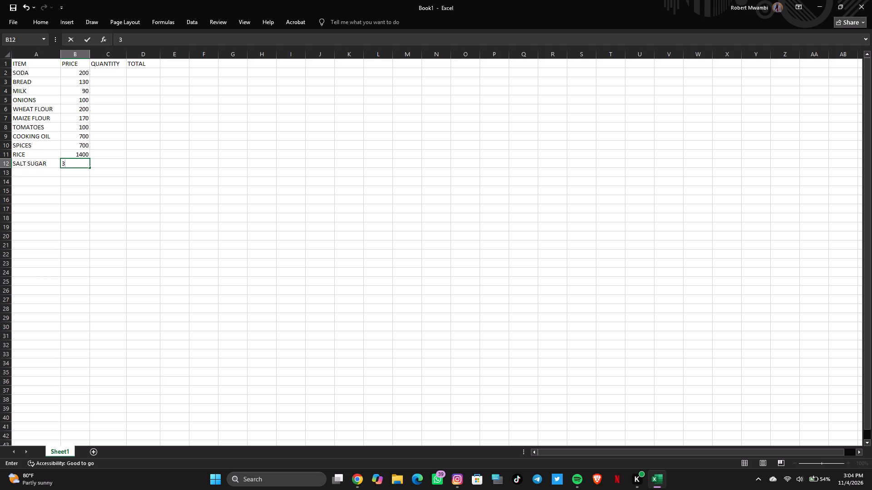
pyautogui.write('00')
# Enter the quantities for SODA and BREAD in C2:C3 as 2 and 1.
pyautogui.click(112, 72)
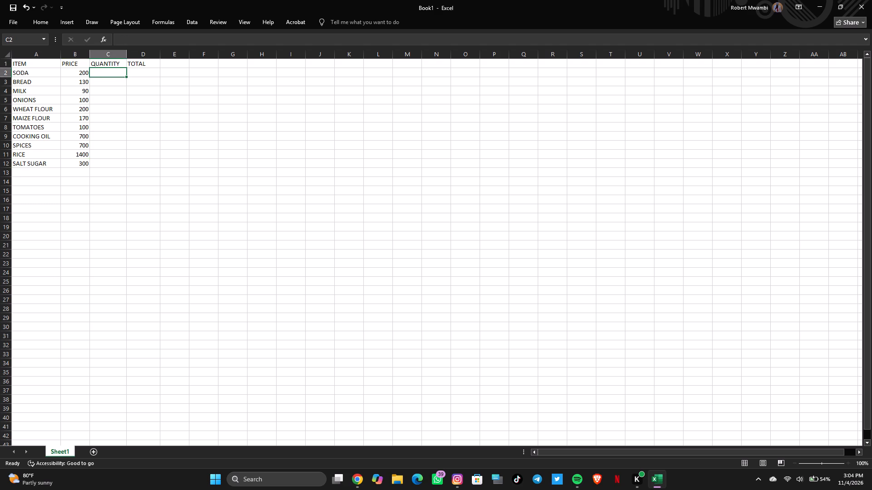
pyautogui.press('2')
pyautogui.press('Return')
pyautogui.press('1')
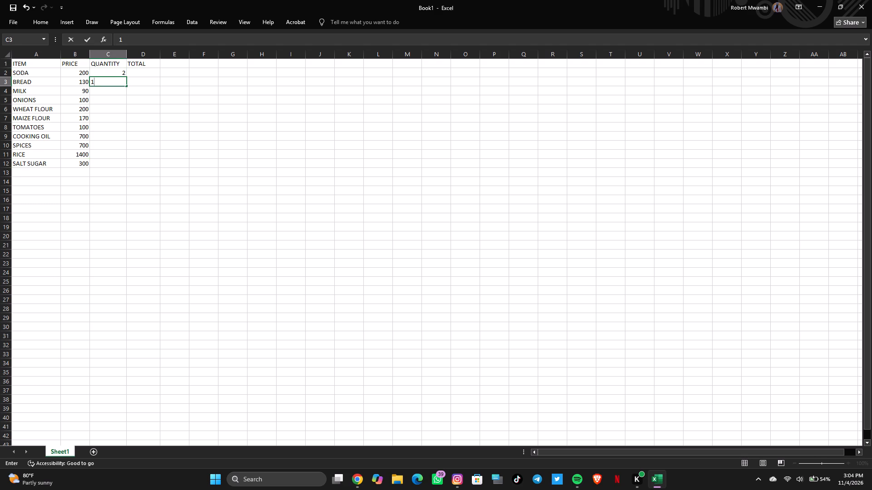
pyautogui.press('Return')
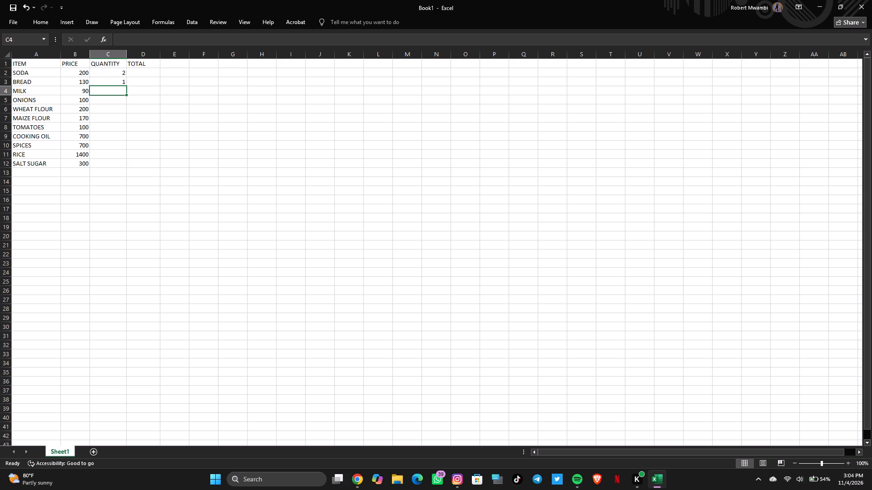
# Set the quantities to 5 for BREAD in C3, 7 for MILK in C4 and 4 for SODA in C2.
pyautogui.click(120, 81)
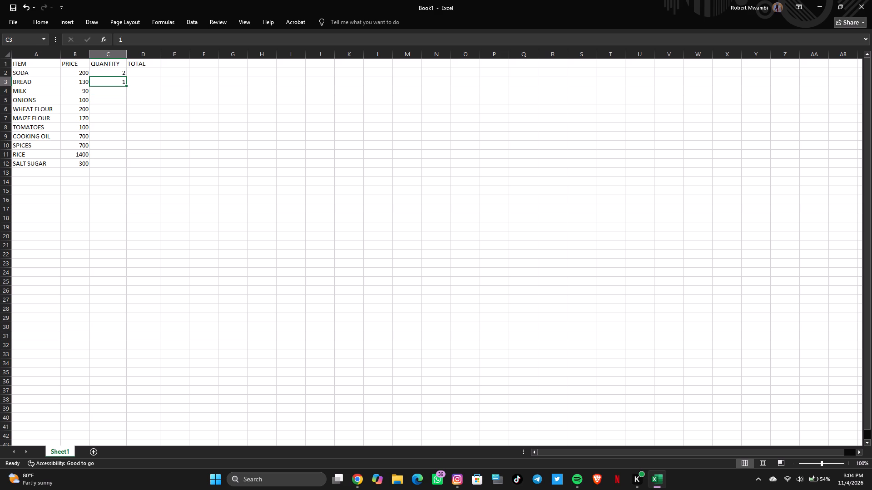
pyautogui.press('BackSpace')
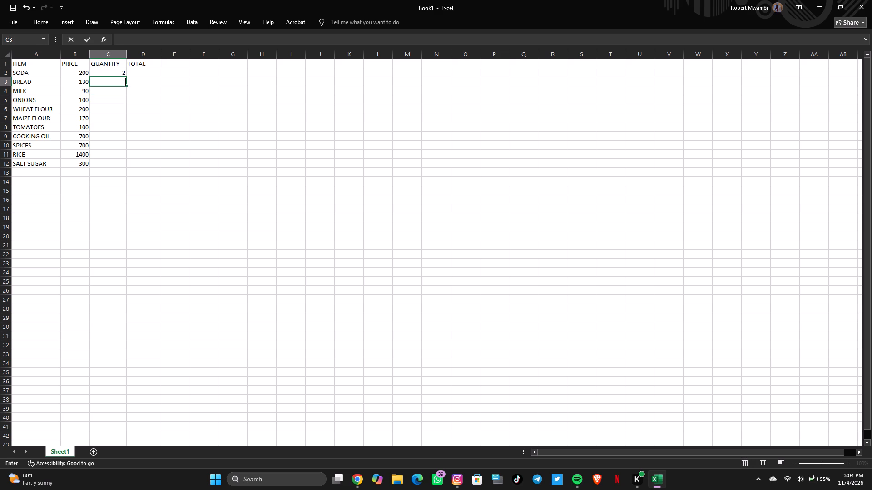
pyautogui.press('5')
pyautogui.click(100, 93)
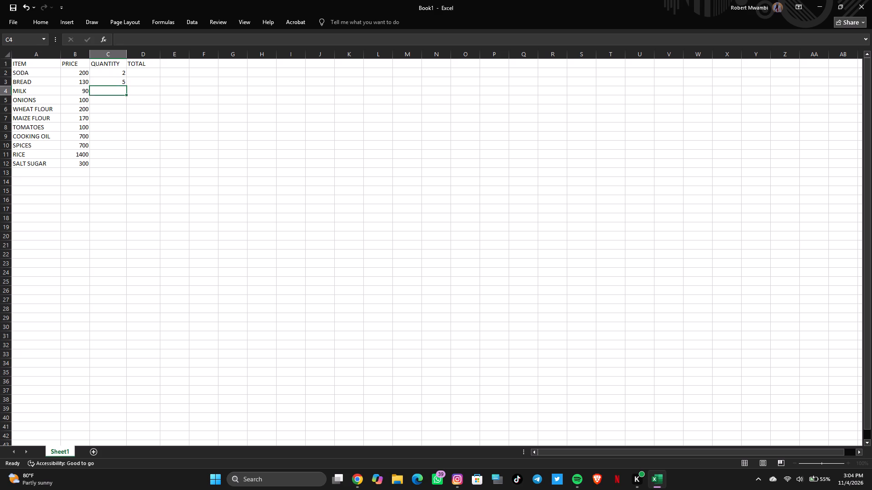
pyautogui.press('7')
pyautogui.click(119, 73)
pyautogui.press('BackSpace')
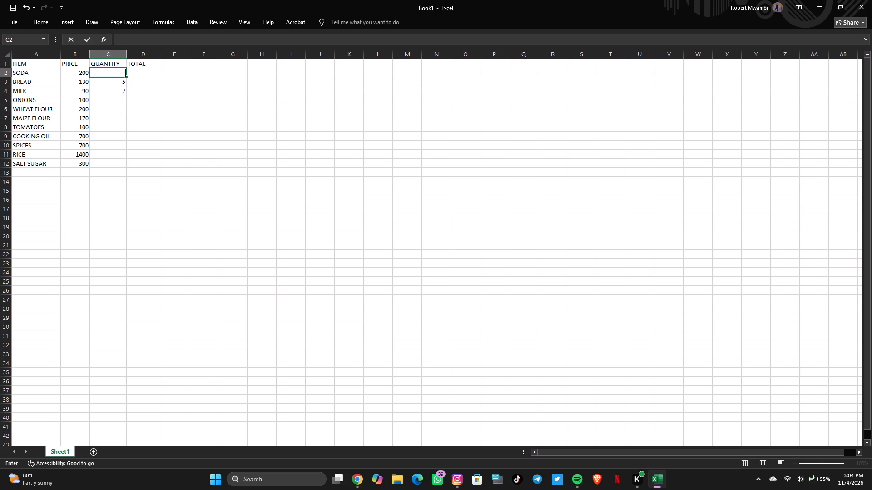
pyautogui.press('4')
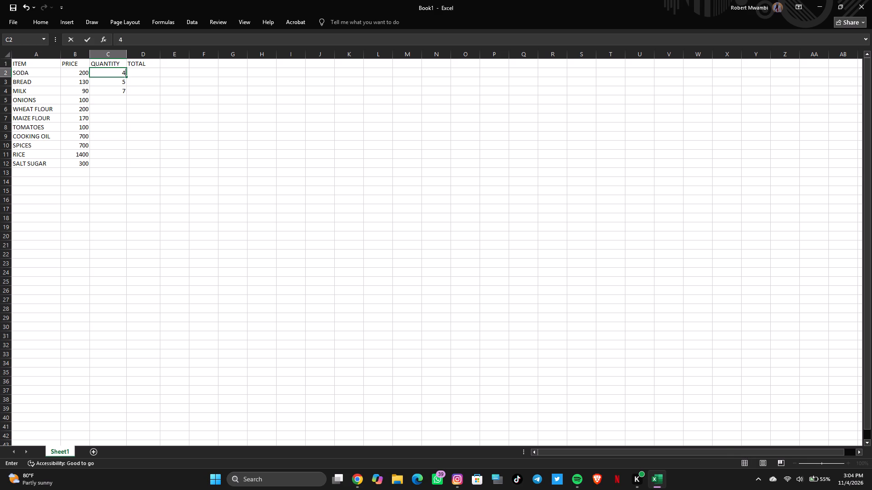
# Enter the quantities for ONIONS, WHEAT FLOUR, MAIZE FLOUR and TOMATOES in C5:C8 as 10, 4, 6 and 15.
pyautogui.click(110, 104)
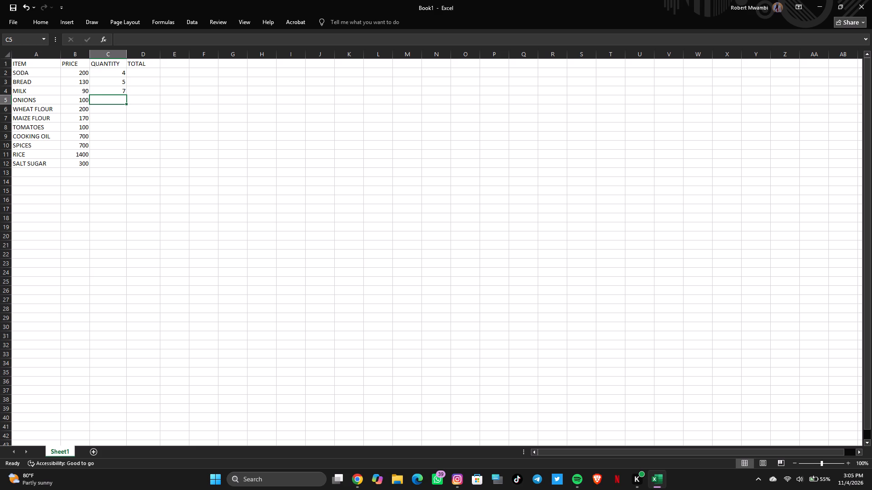
pyautogui.write('10')
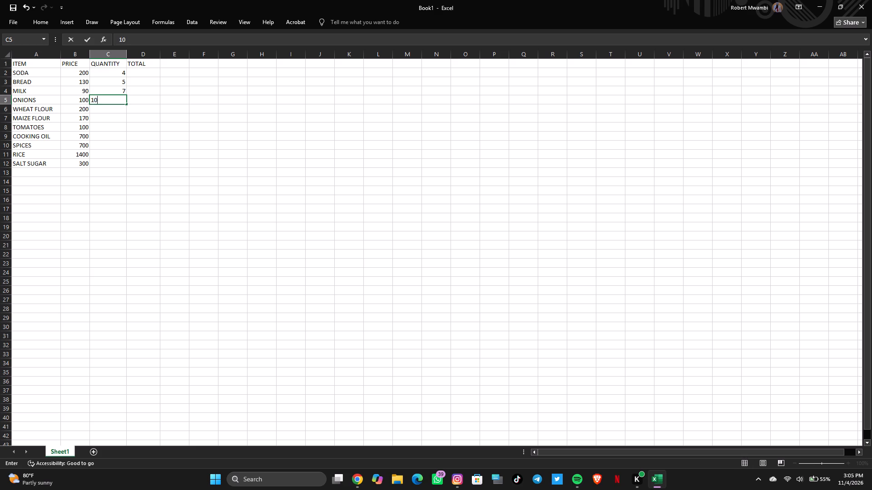
pyautogui.click(99, 109)
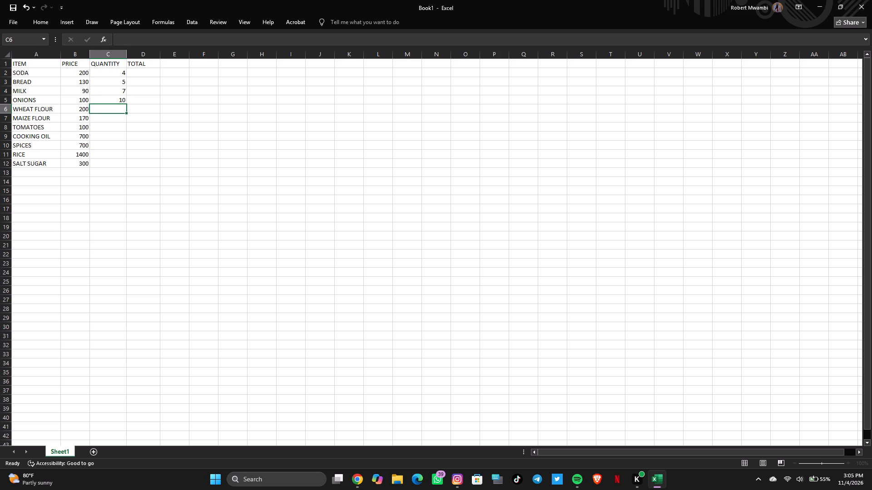
pyautogui.press('4')
pyautogui.click(99, 117)
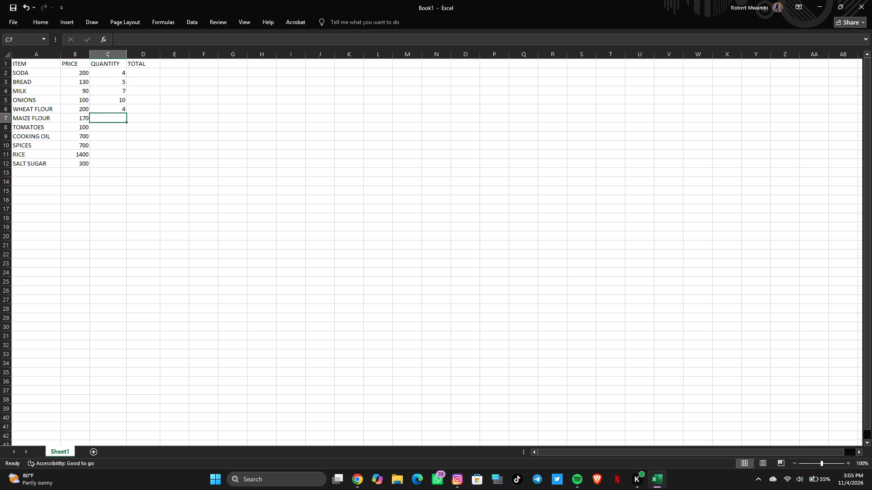
pyautogui.press('6')
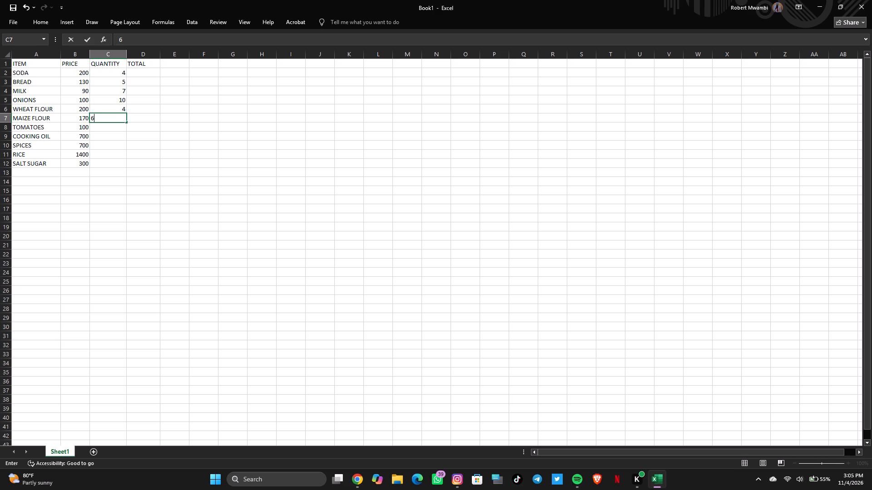
pyautogui.click(95, 127)
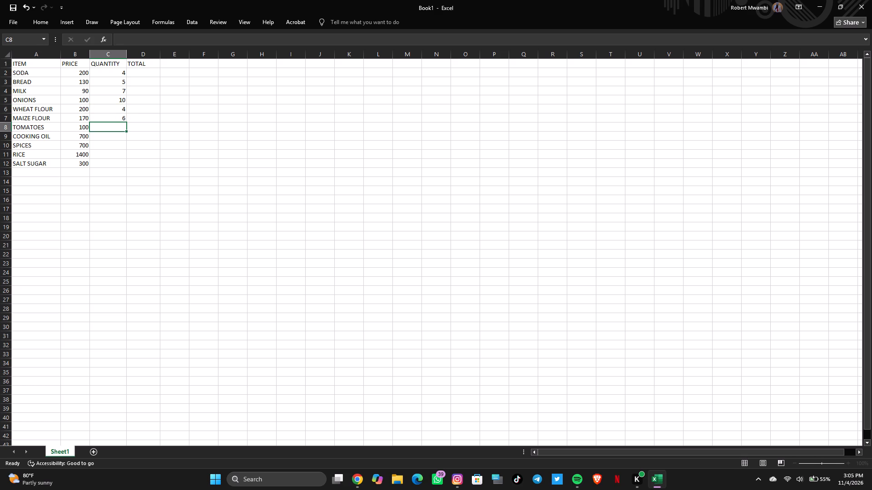
pyautogui.press('3')
pyautogui.press('BackSpace')
pyautogui.write('15')
# Enter the quantities for COOKING OIL, SPICES, RICE and SALT SUGAR in C9:C12 as 3, 2, 2 and 2.
pyautogui.click(99, 139)
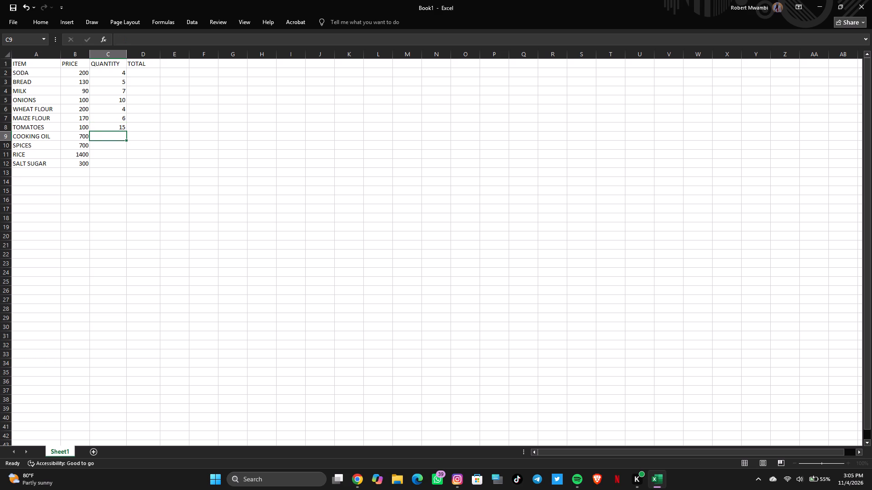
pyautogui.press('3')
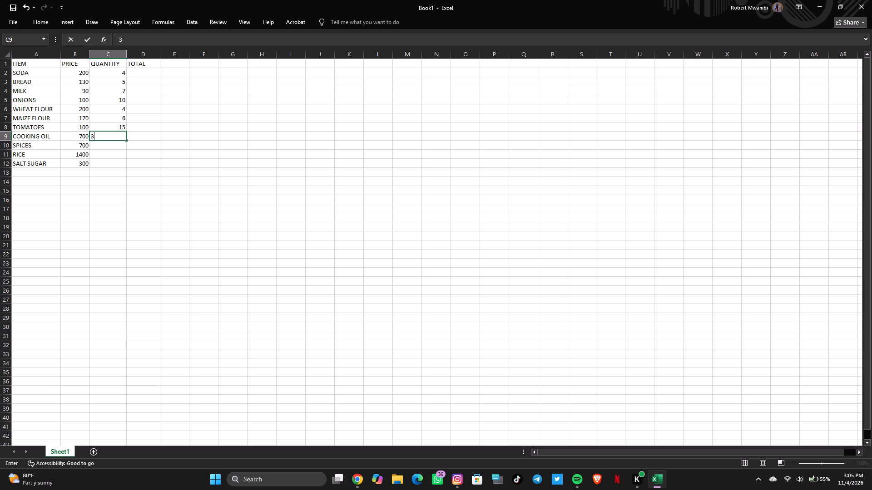
pyautogui.click(100, 146)
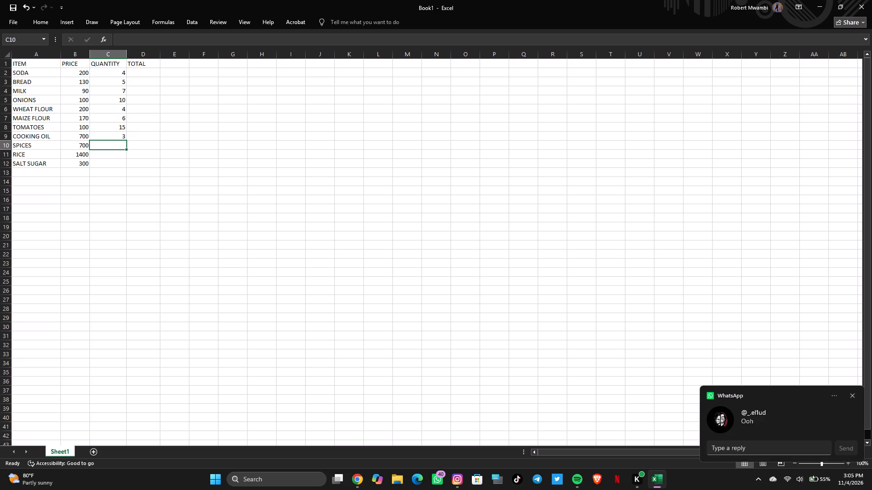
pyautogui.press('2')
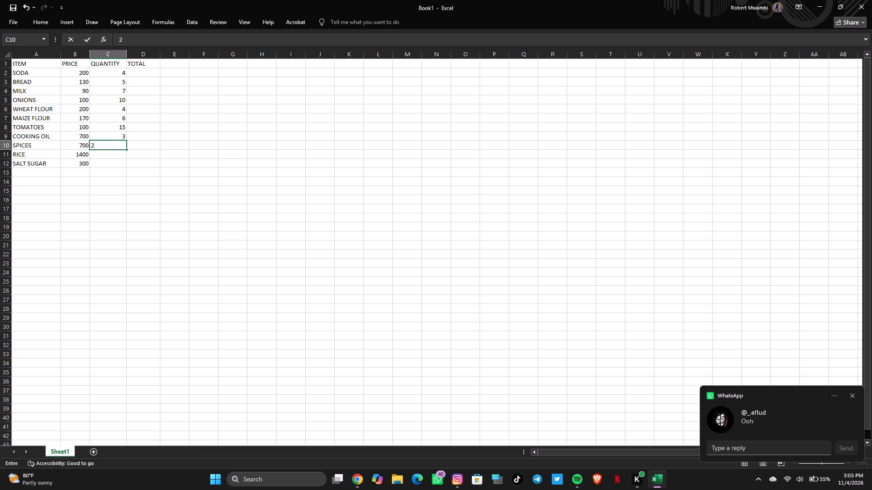
pyautogui.click(101, 157)
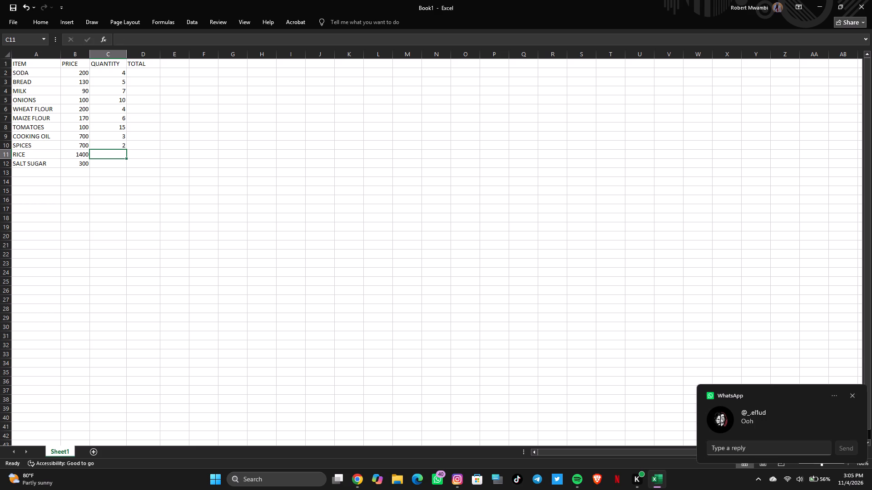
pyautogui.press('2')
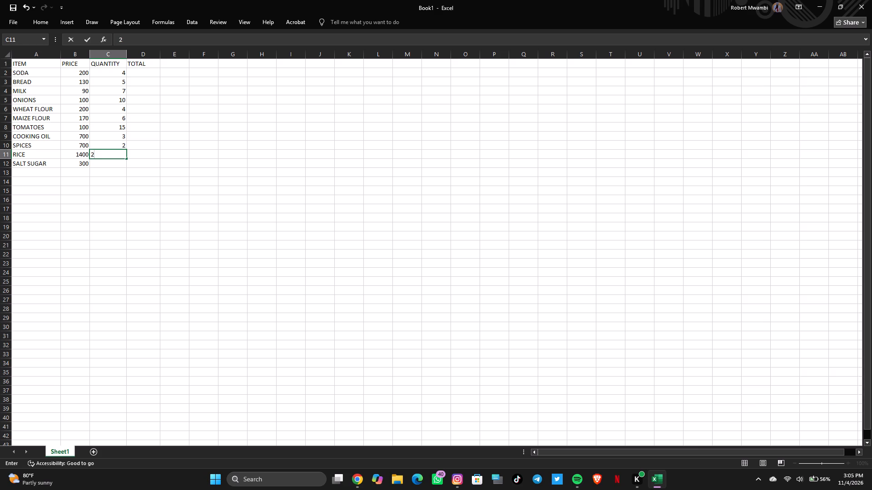
pyautogui.click(99, 168)
pyautogui.click(104, 162)
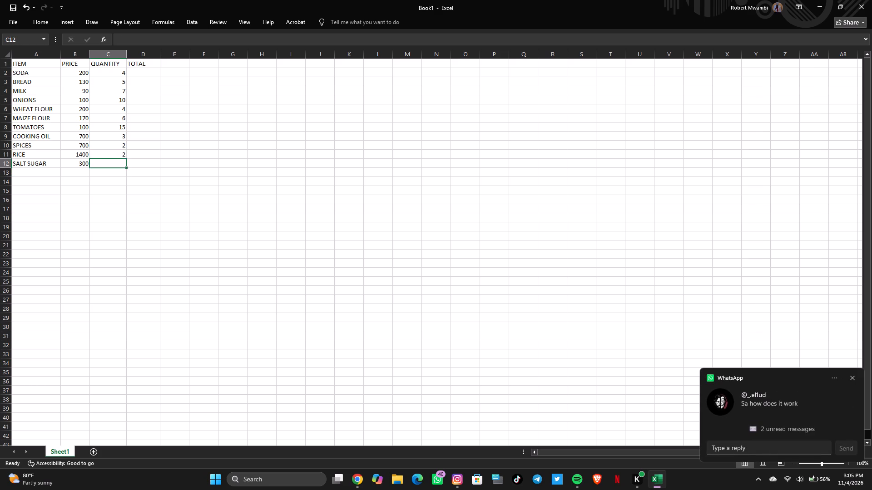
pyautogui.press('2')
# Start a SUM formula in D2 for the TOTAL of SODA.
pyautogui.click(145, 72)
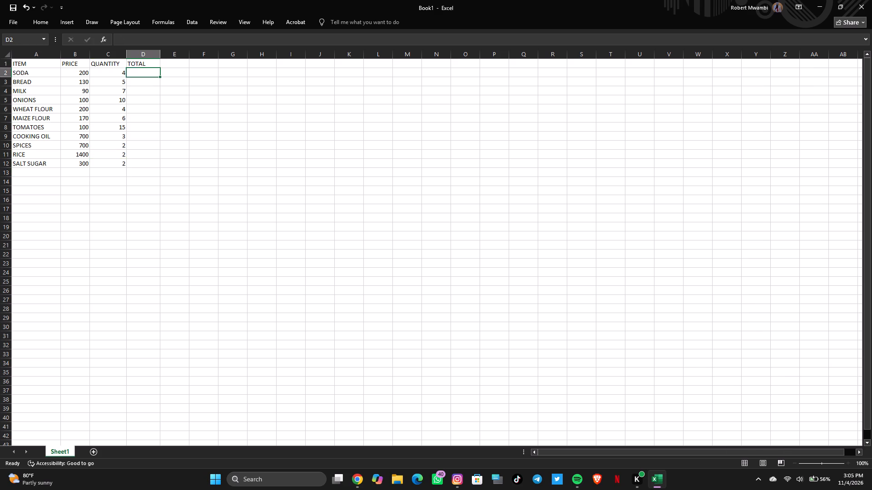
pyautogui.press('=')
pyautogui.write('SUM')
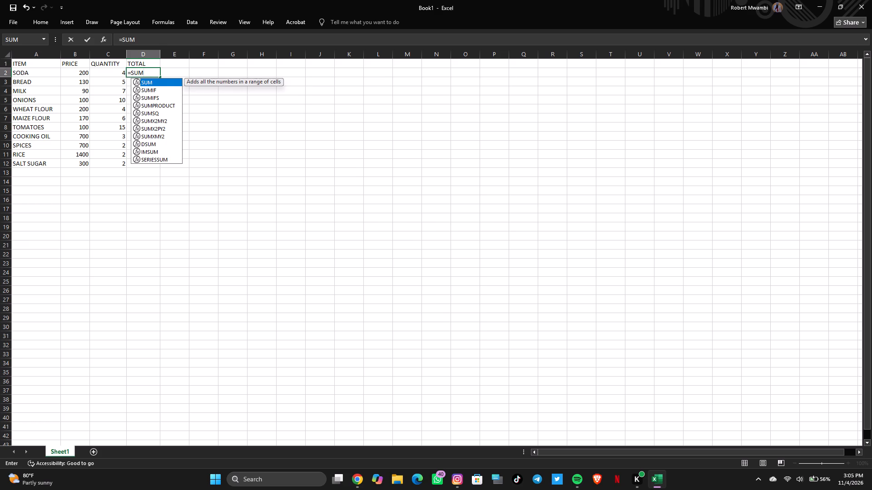
pyautogui.click(150, 83)
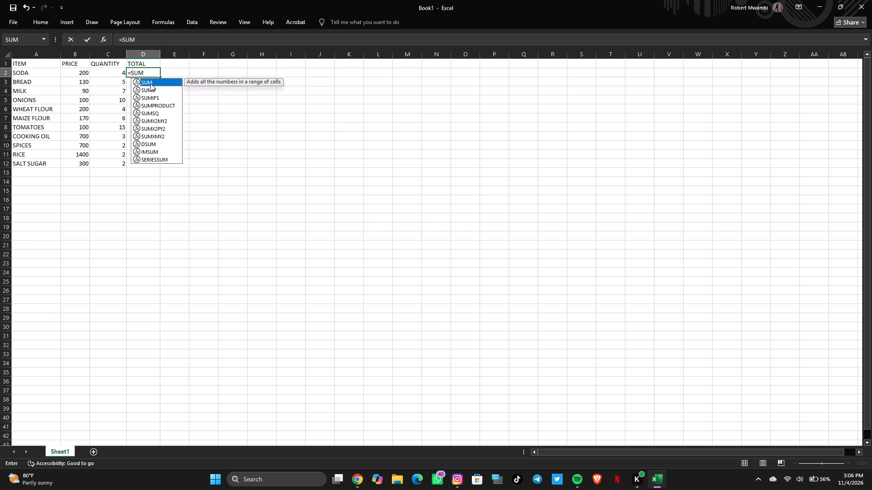
# Complete the SODA total in D2 with the formula =SUM(B2*C2), multiplying price by quantity.
pyautogui.click(150, 83)
pyautogui.click(153, 82)
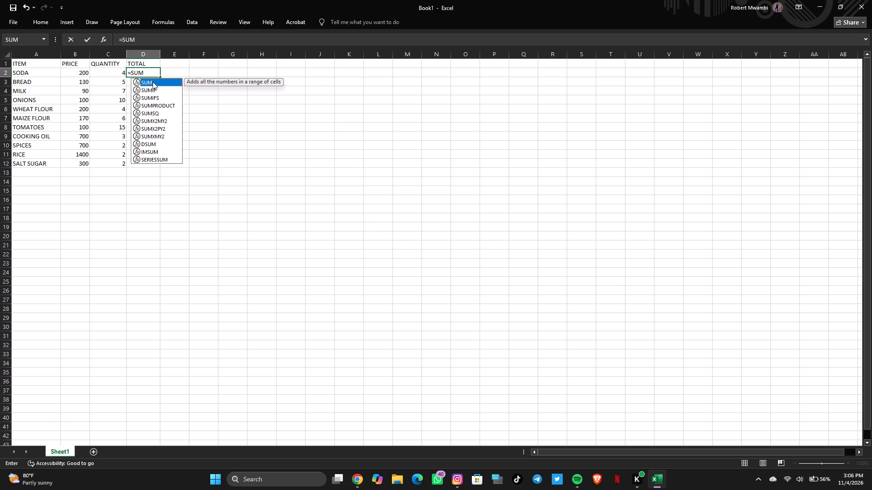
pyautogui.doubleClick(153, 82)
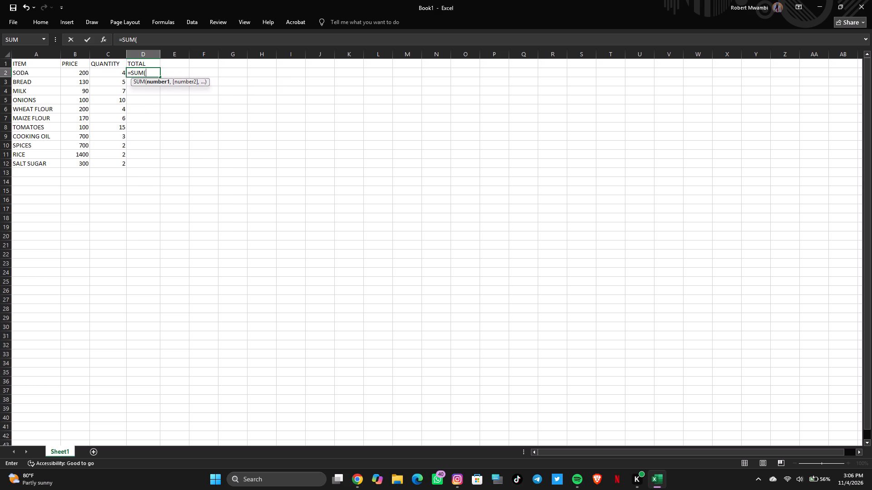
pyautogui.click(85, 74)
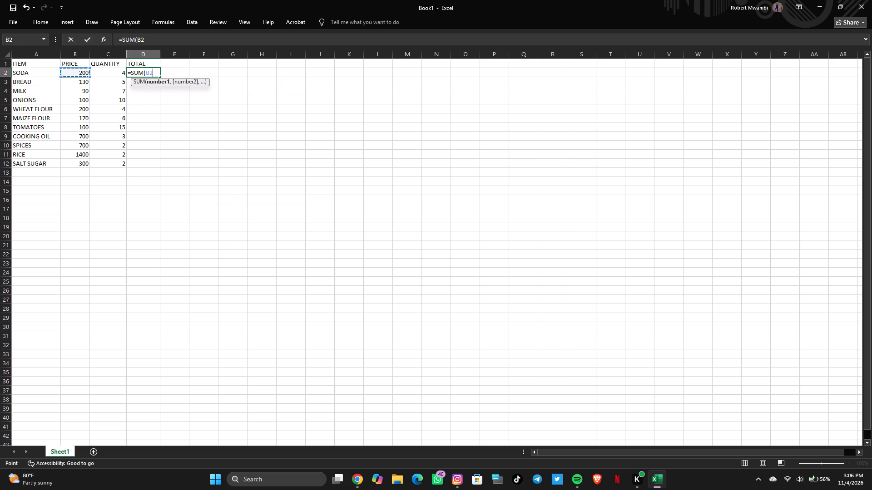
pyautogui.hotkey('shift', '*')
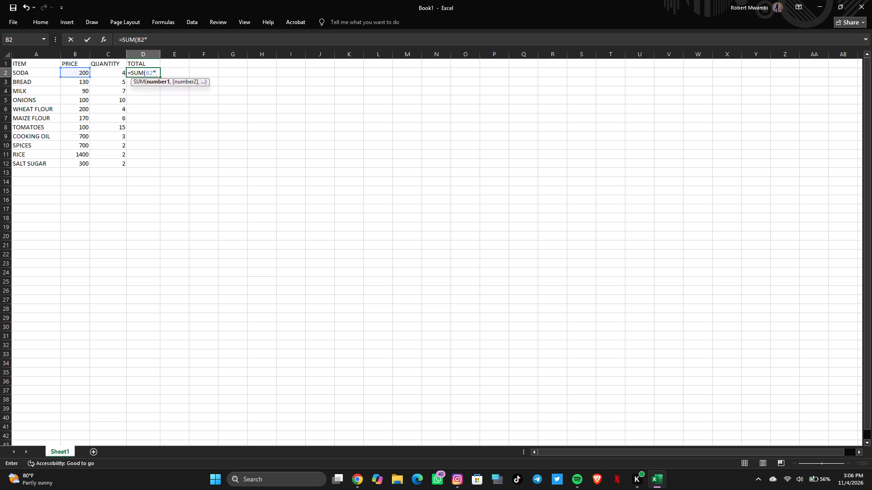
pyautogui.click(108, 74)
pyautogui.press('Return')
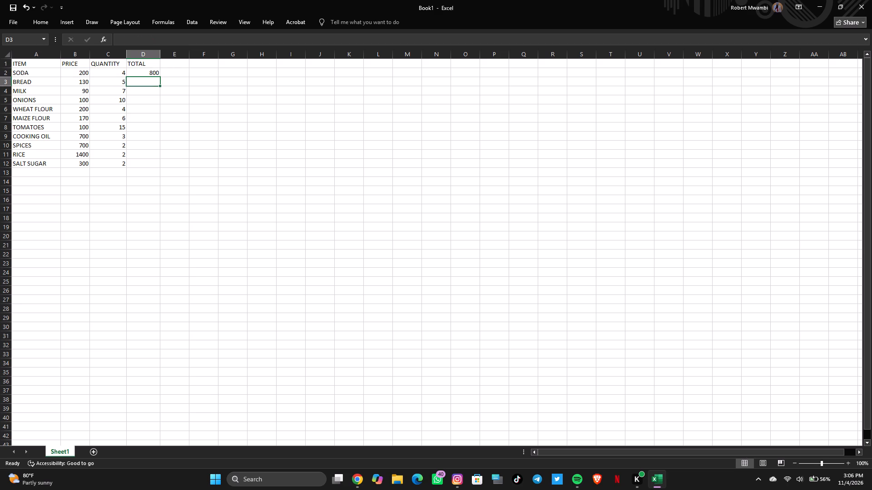
# Fill the TOTAL formula from D2 down to D12 for all the remaining items.
pyautogui.click(158, 73)
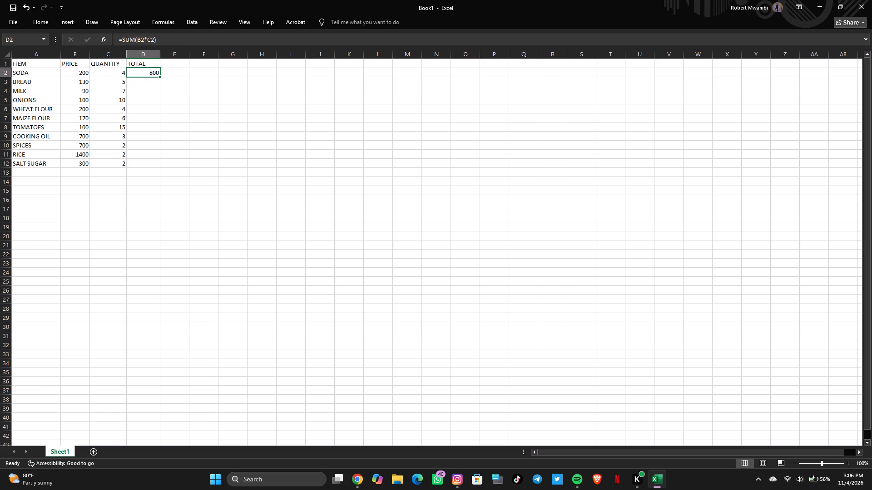
pyautogui.moveTo(159, 77); pyautogui.dragTo(156, 173)
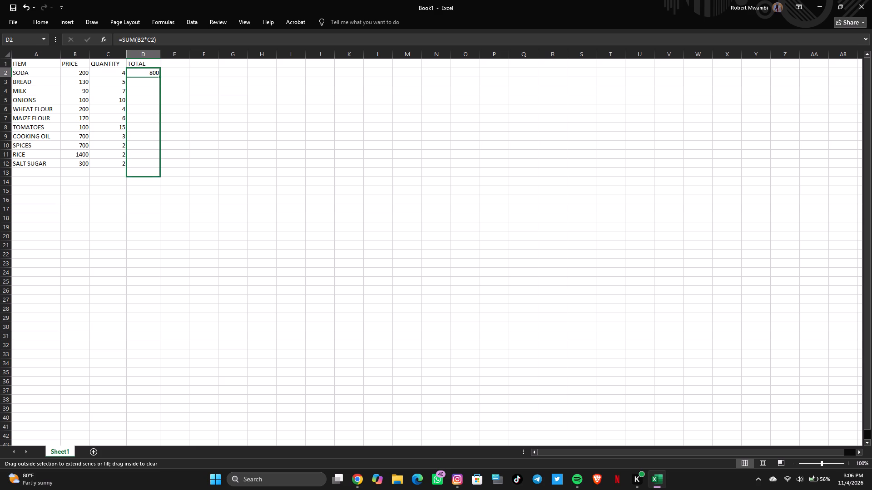
pyautogui.moveTo(156, 173); pyautogui.dragTo(157, 166)
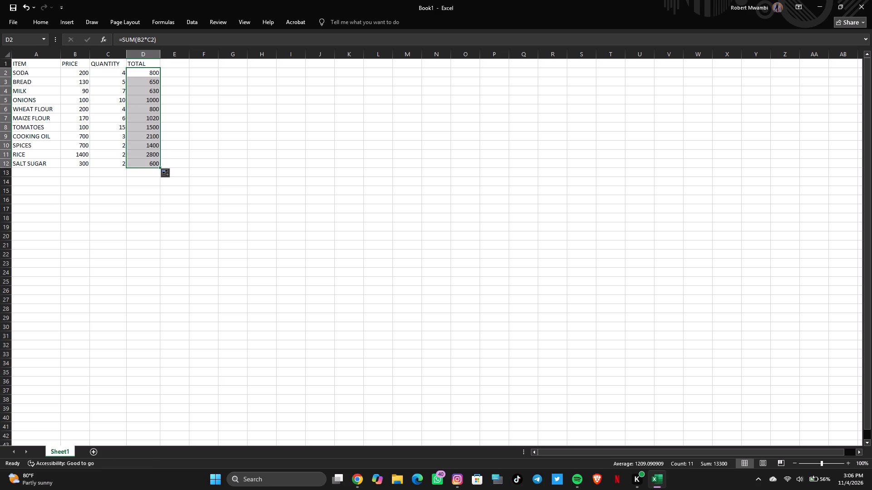
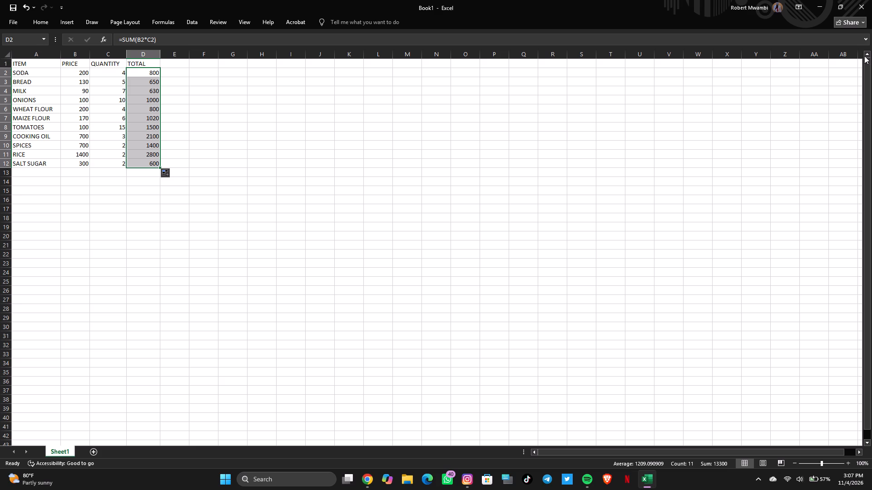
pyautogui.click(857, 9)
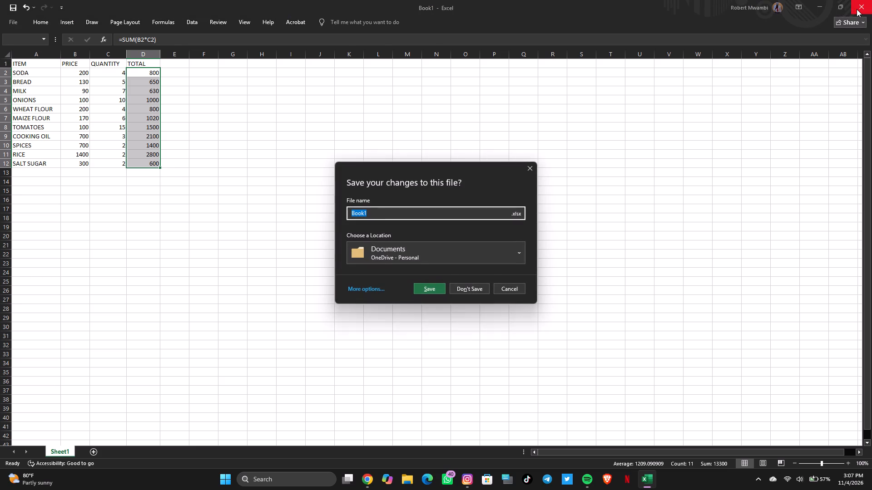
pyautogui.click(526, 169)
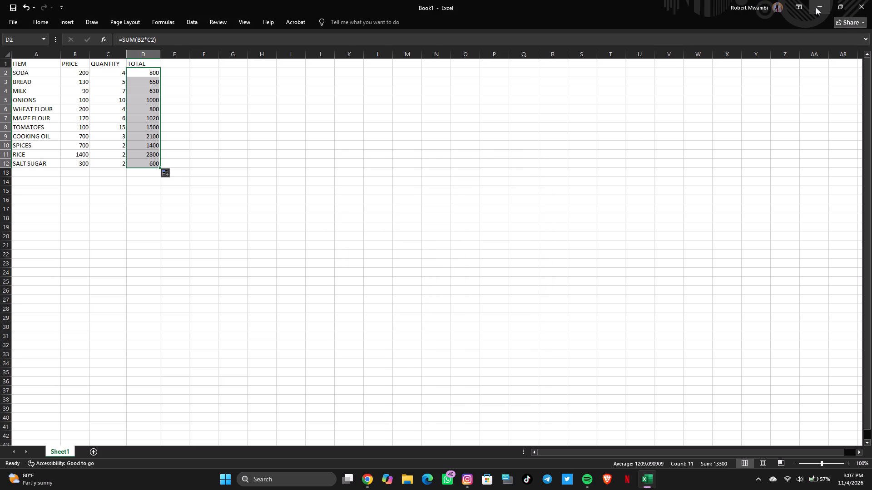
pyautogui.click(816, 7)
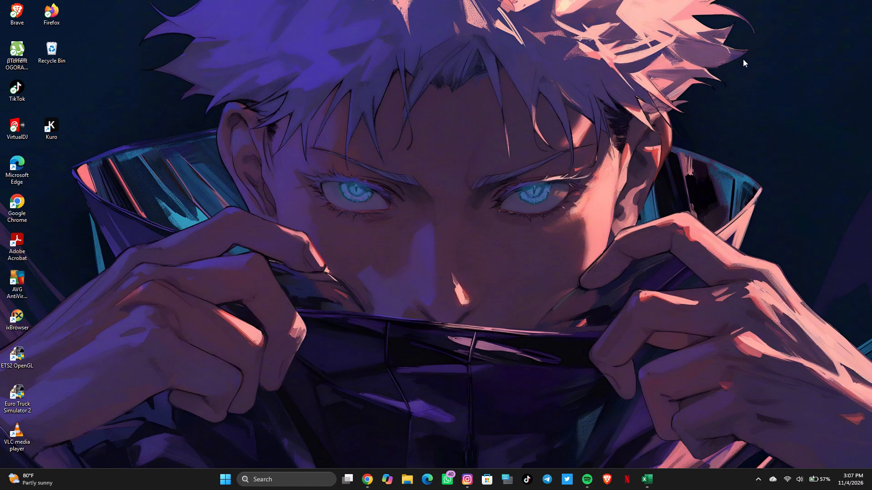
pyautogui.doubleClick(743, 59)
# Switch back to the Excel workbook and begin a label with the letters TO in A14, below the item list.
pyautogui.click(643, 479)
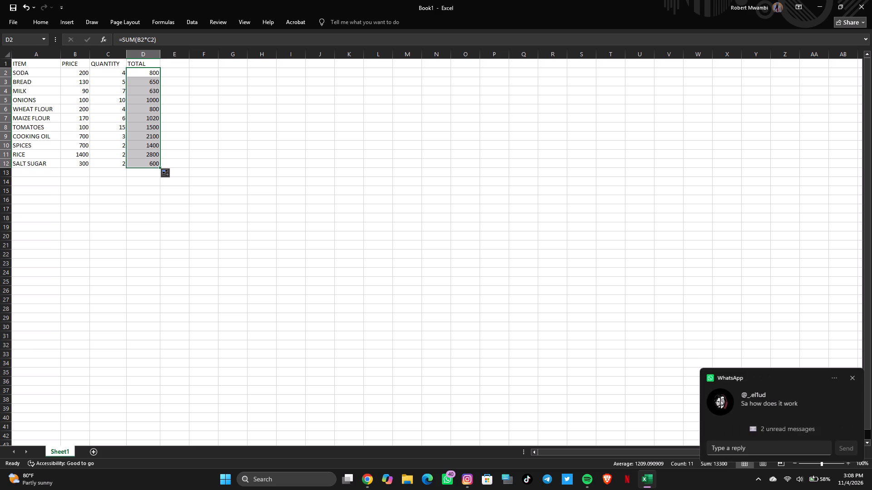
pyautogui.click(30, 173)
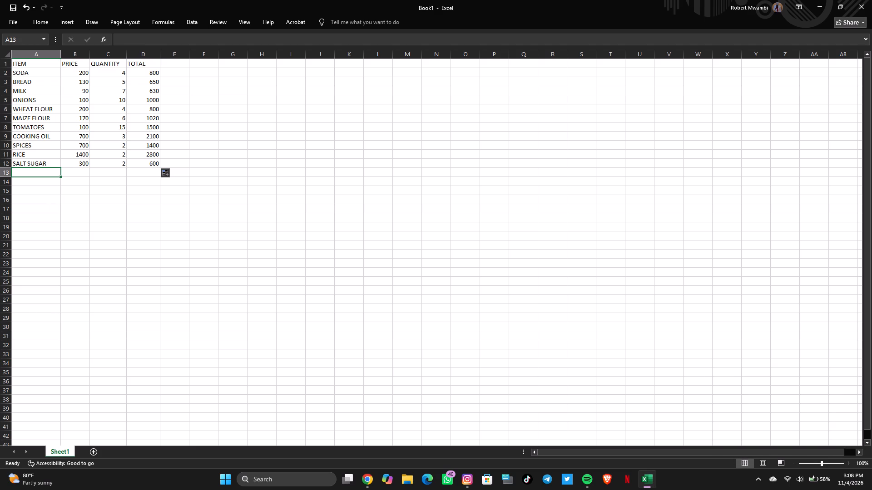
pyautogui.click(30, 184)
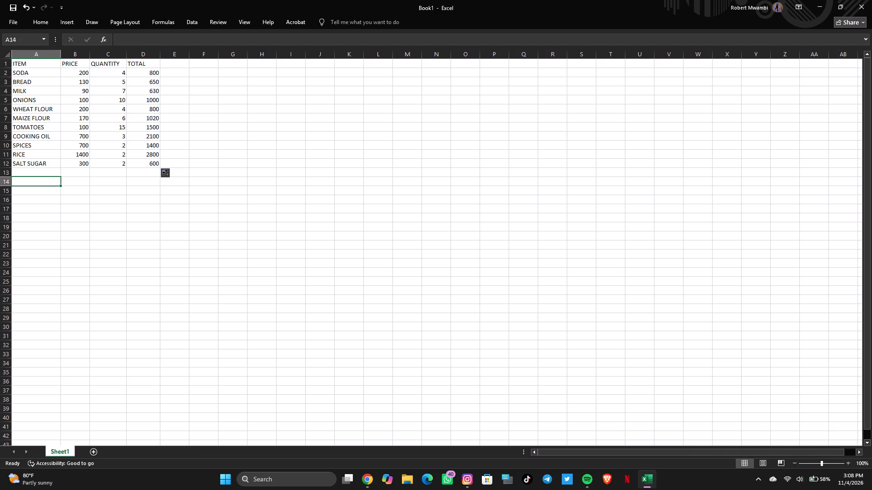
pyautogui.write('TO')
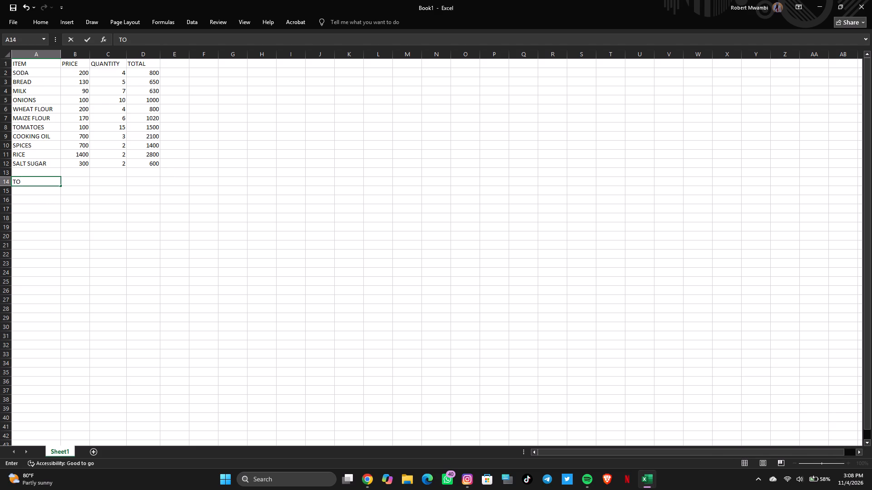
# Enter the label TOTAL in A14, below the item list.
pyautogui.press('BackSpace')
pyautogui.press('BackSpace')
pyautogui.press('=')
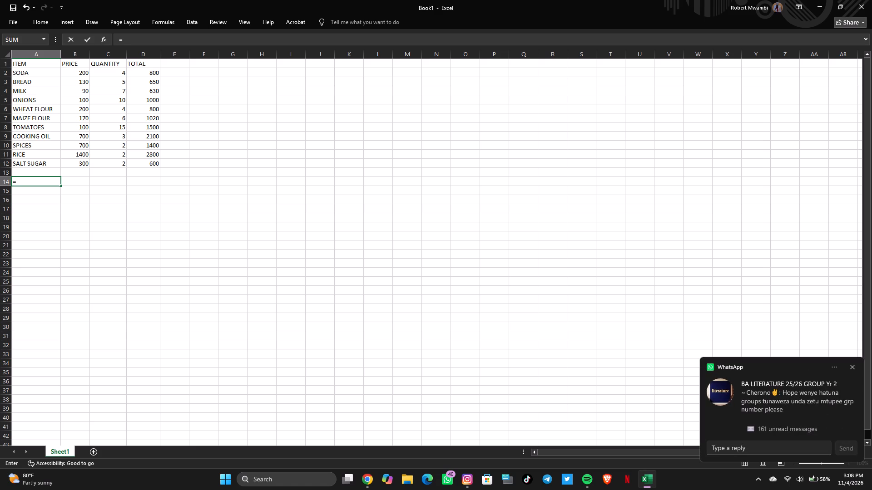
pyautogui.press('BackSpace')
pyautogui.write('TOTAL')
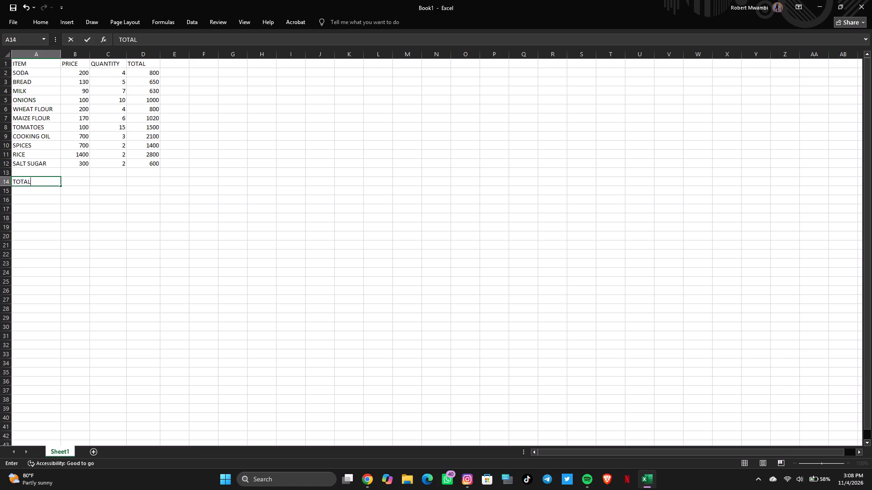
# Start a SUM formula in D14 with D2 as the first cell of the range.
pyautogui.click(140, 182)
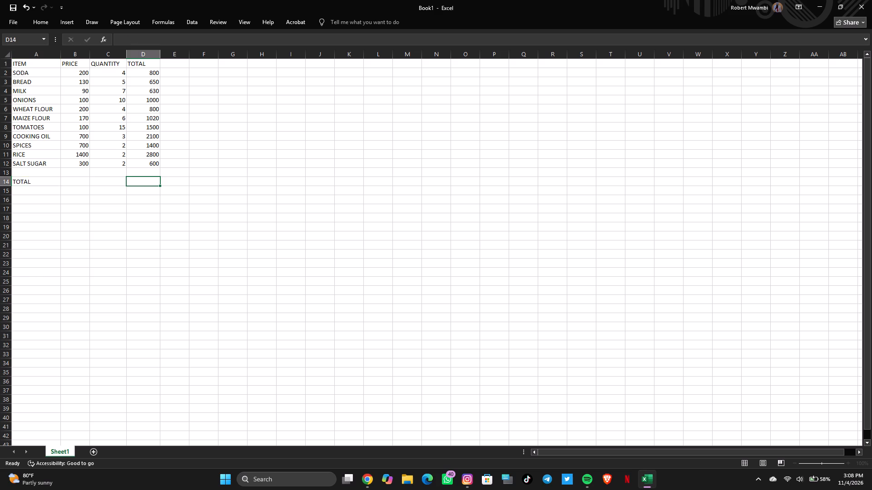
pyautogui.press('=')
pyautogui.write('SUM')
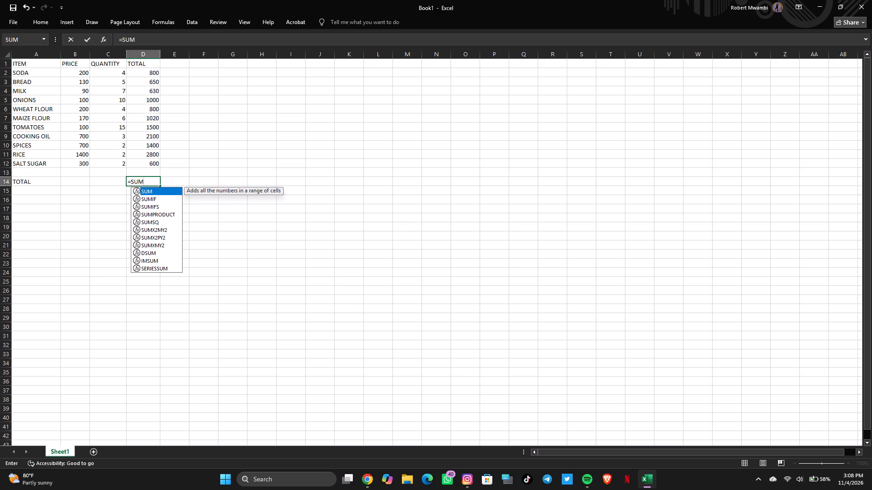
pyautogui.click(156, 189)
pyautogui.click(156, 189)
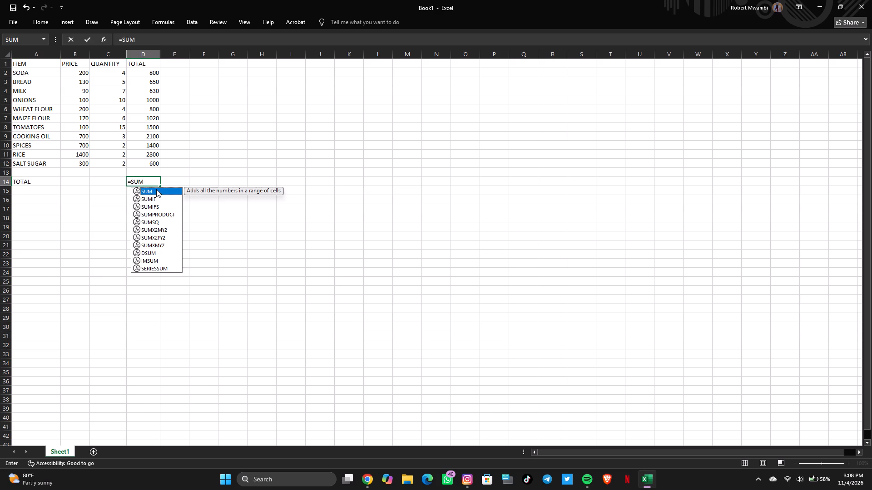
pyautogui.click(156, 189)
pyautogui.doubleClick(156, 189)
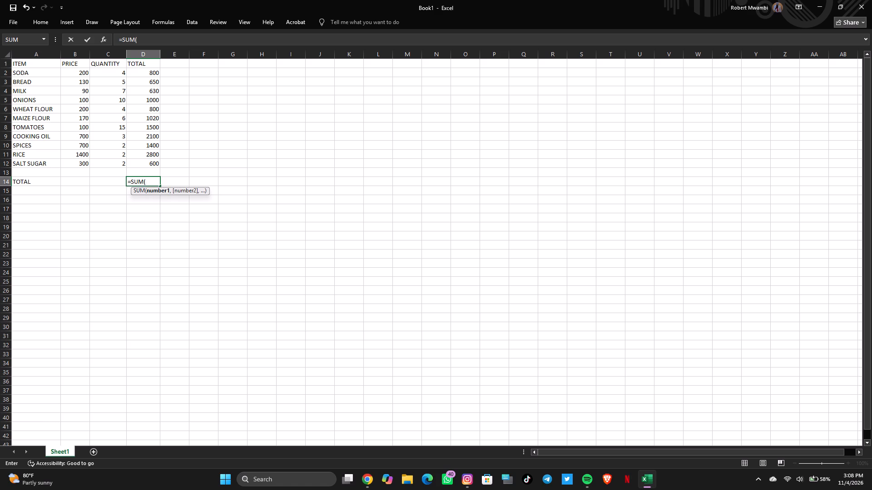
pyautogui.click(156, 72)
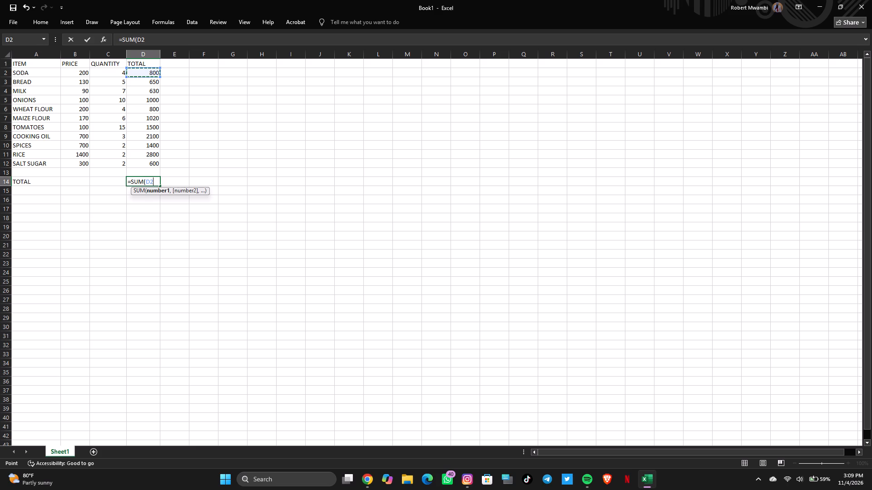
pyautogui.hotkey('shift', ':')
pyautogui.press('BackSpace')
pyautogui.press('BackSpace')
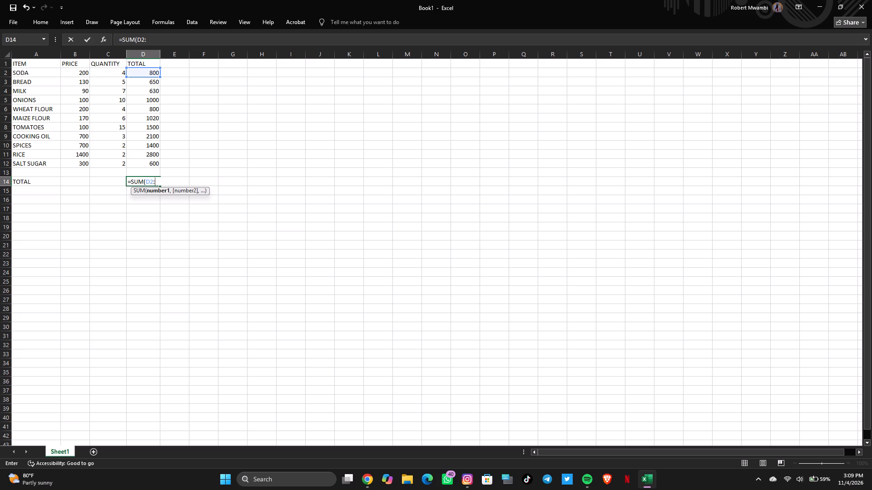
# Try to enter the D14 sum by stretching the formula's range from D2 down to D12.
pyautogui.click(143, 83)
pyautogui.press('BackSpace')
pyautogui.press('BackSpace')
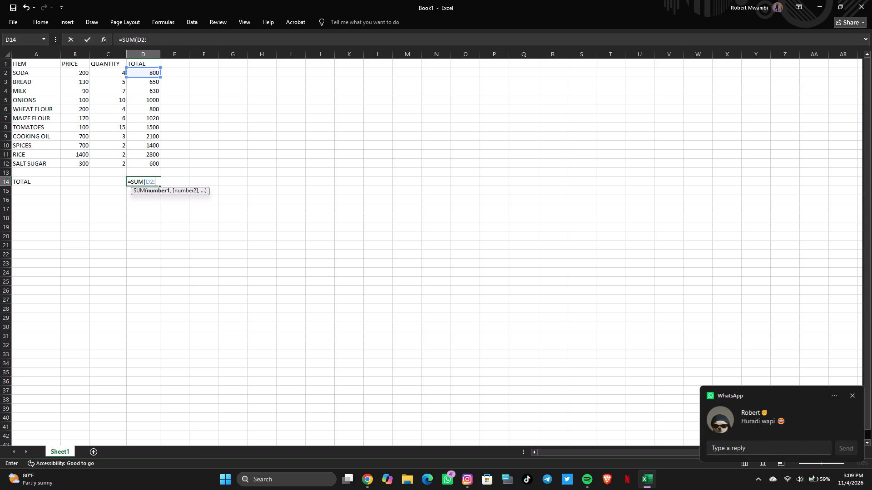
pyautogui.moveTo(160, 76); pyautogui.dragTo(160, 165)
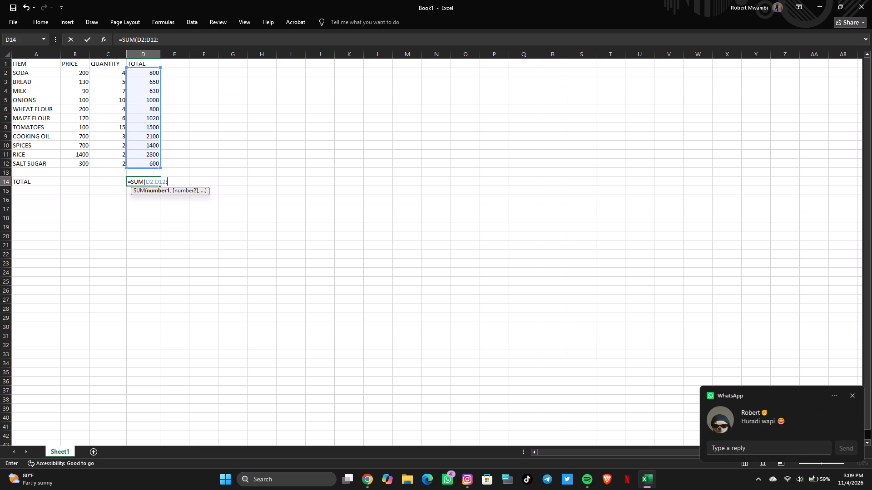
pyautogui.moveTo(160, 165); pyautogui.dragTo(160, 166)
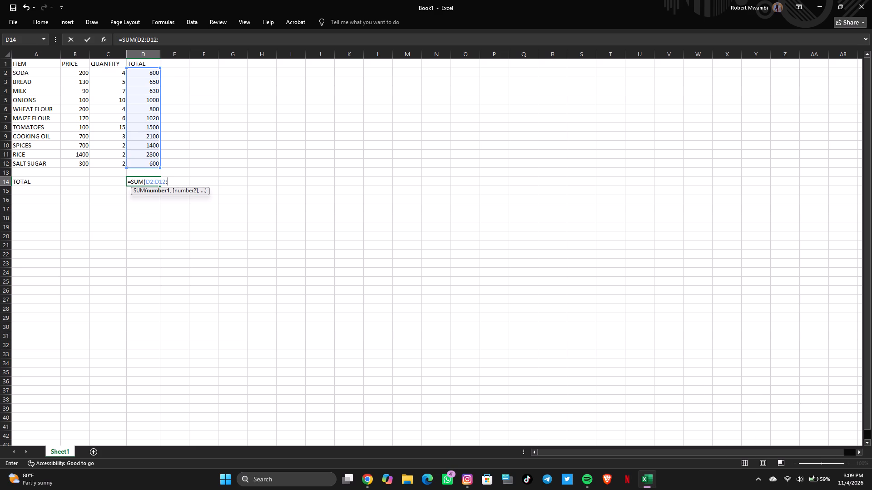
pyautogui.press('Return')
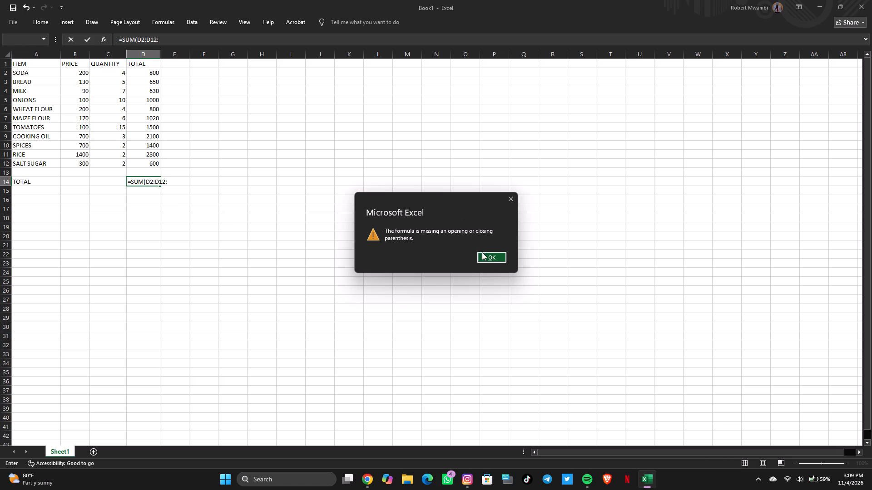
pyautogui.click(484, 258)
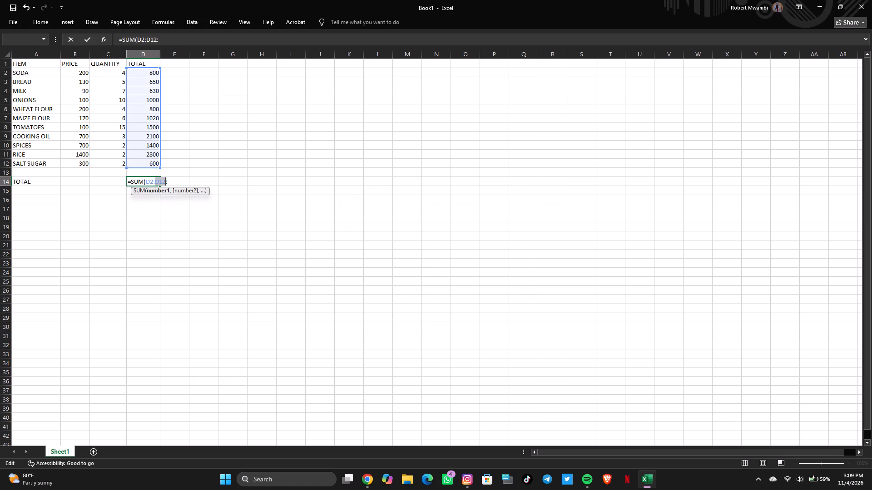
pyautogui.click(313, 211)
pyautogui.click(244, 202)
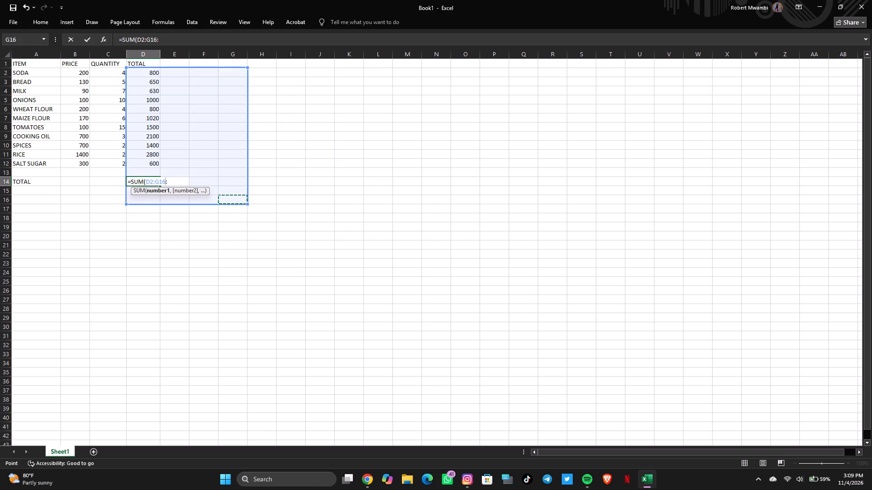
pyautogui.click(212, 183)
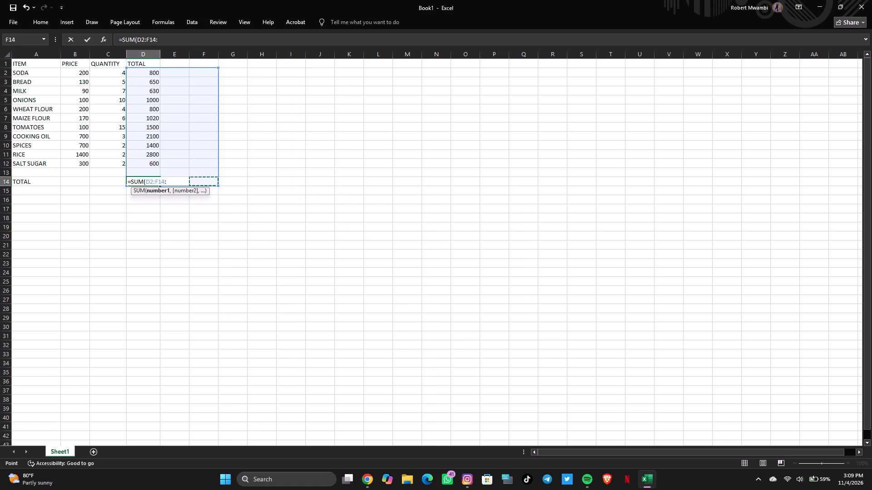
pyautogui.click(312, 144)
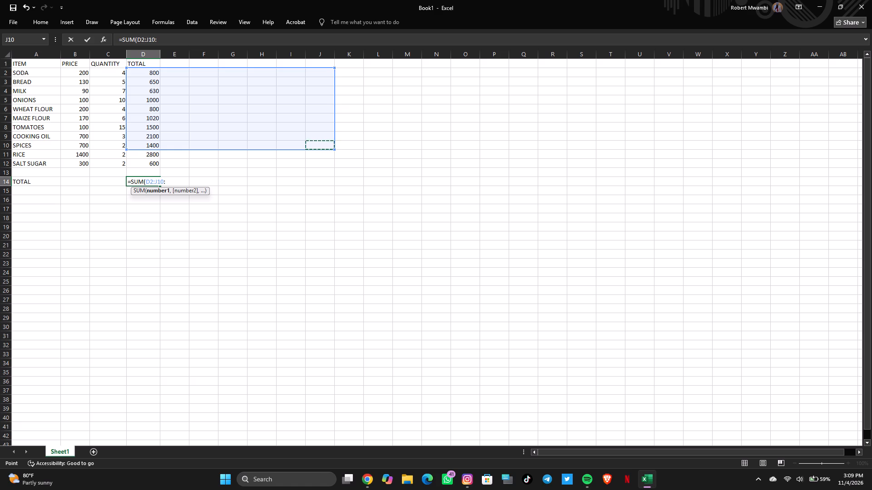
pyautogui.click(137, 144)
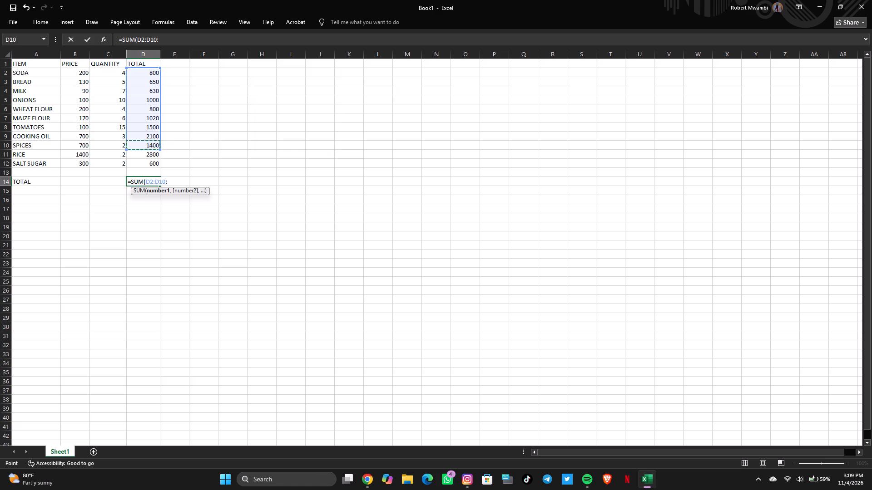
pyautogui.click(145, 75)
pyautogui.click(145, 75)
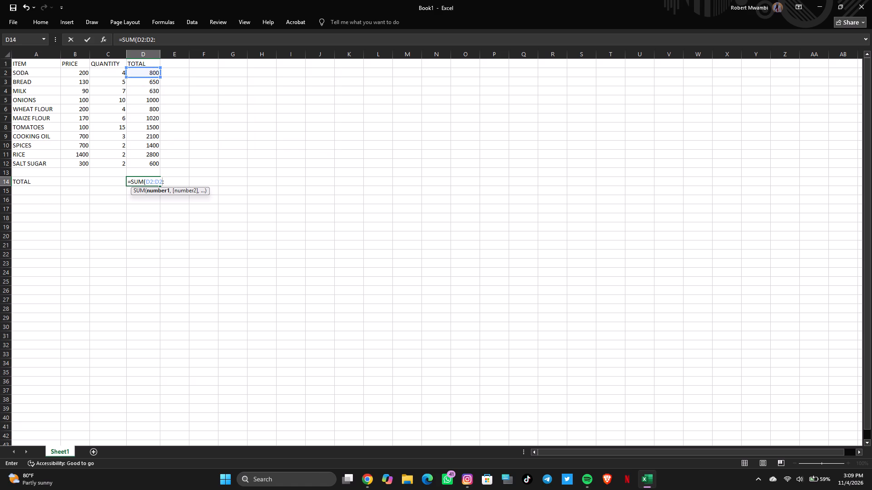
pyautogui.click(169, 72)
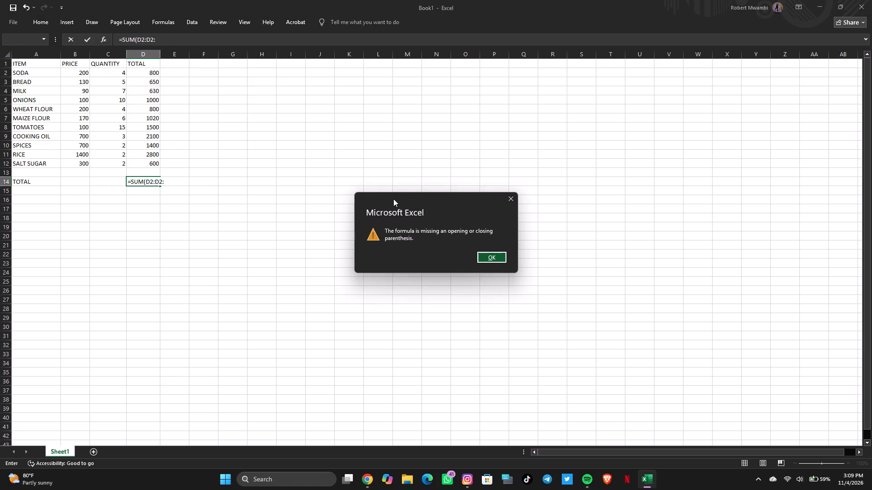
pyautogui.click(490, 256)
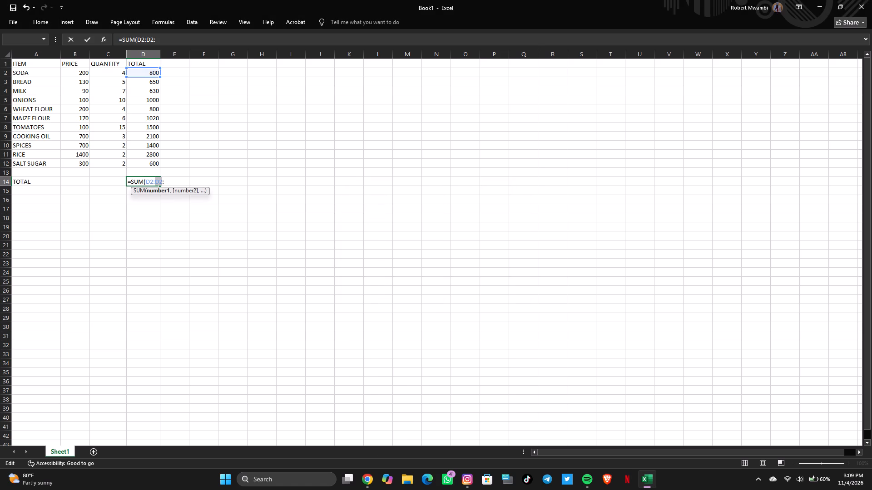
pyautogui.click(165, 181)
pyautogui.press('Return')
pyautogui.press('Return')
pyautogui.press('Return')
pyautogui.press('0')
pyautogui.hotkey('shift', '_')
# Clean up the D14 formula and complete it as =SUM(D2:D12) to add up all the item totals.
pyautogui.press('BackSpace')
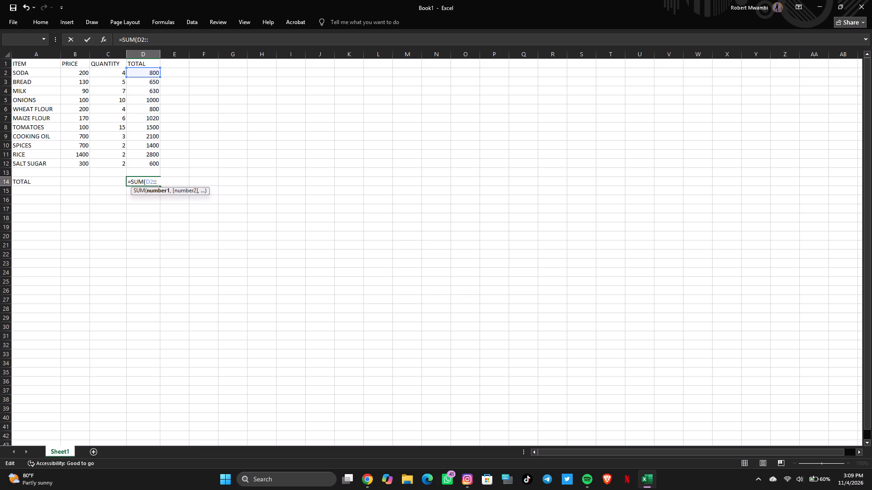
pyautogui.click(159, 182)
pyautogui.press('BackSpace')
pyautogui.click(147, 164)
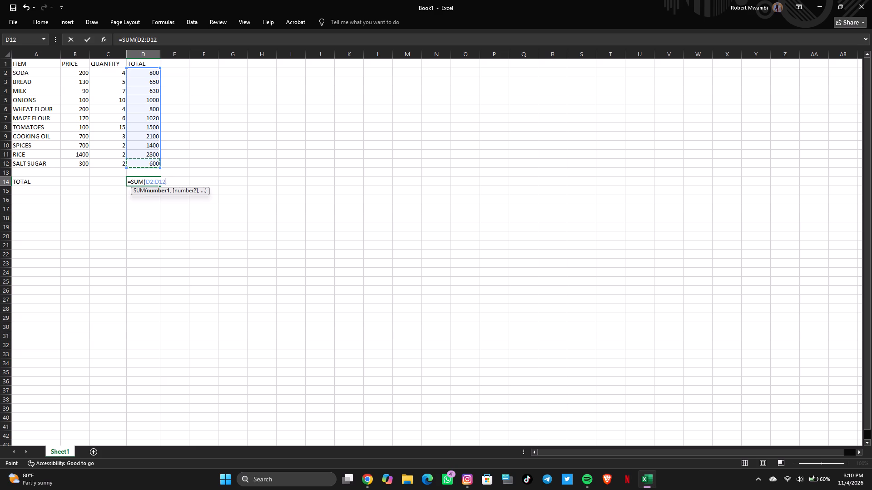
pyautogui.hotkey('shift', ')')
pyautogui.press('Return')
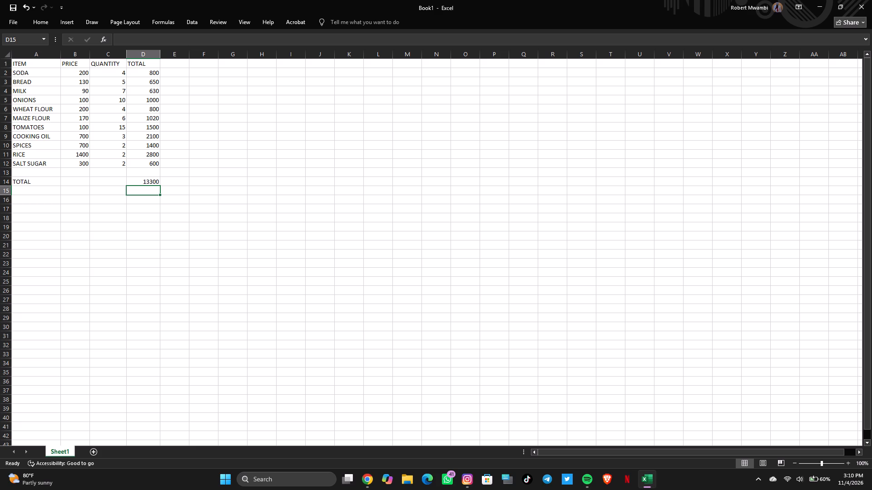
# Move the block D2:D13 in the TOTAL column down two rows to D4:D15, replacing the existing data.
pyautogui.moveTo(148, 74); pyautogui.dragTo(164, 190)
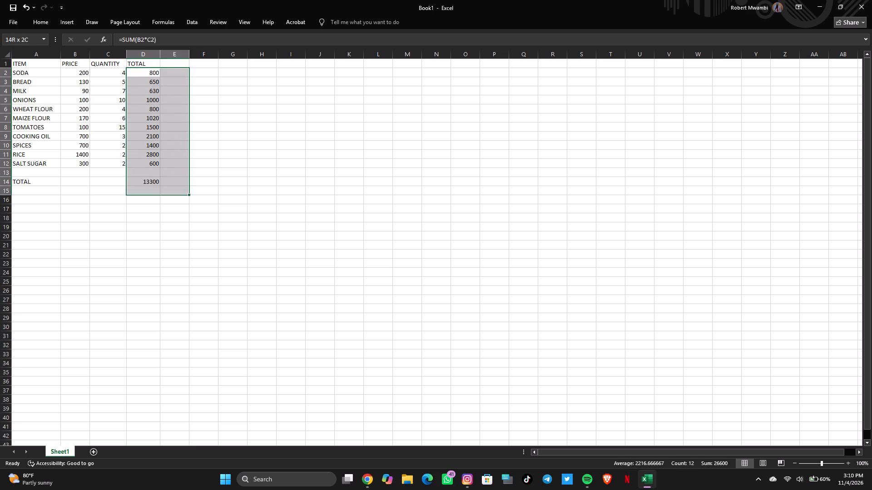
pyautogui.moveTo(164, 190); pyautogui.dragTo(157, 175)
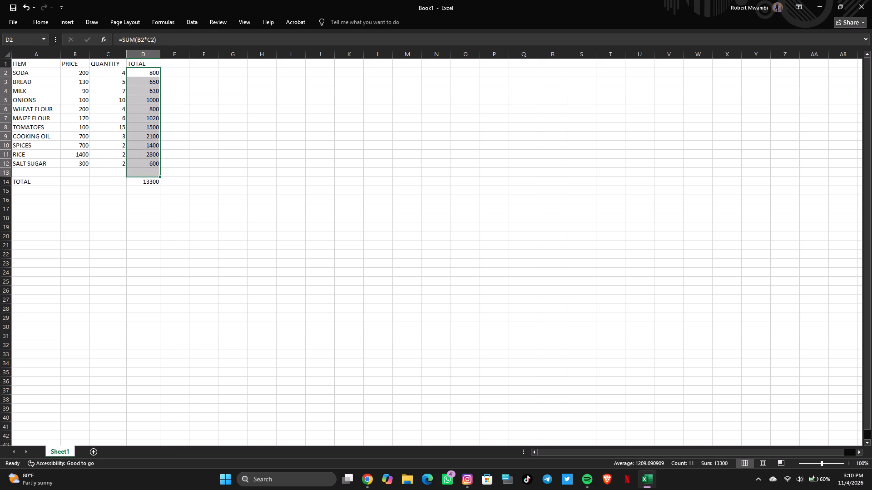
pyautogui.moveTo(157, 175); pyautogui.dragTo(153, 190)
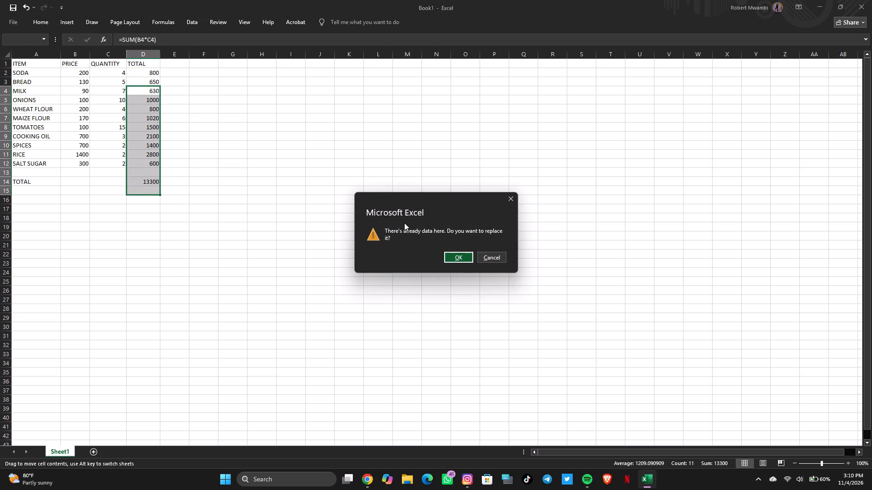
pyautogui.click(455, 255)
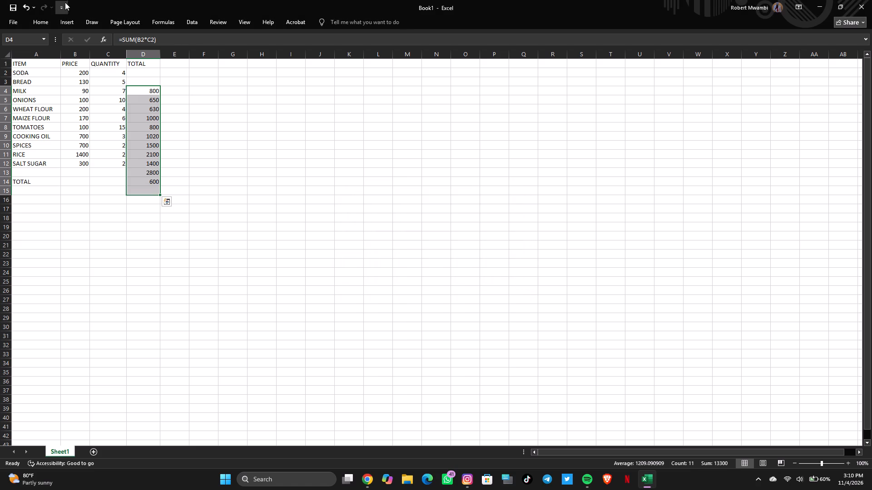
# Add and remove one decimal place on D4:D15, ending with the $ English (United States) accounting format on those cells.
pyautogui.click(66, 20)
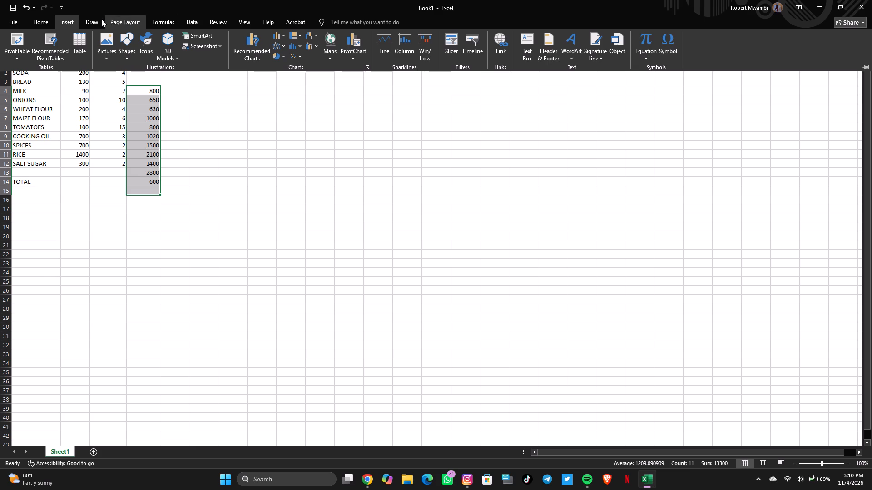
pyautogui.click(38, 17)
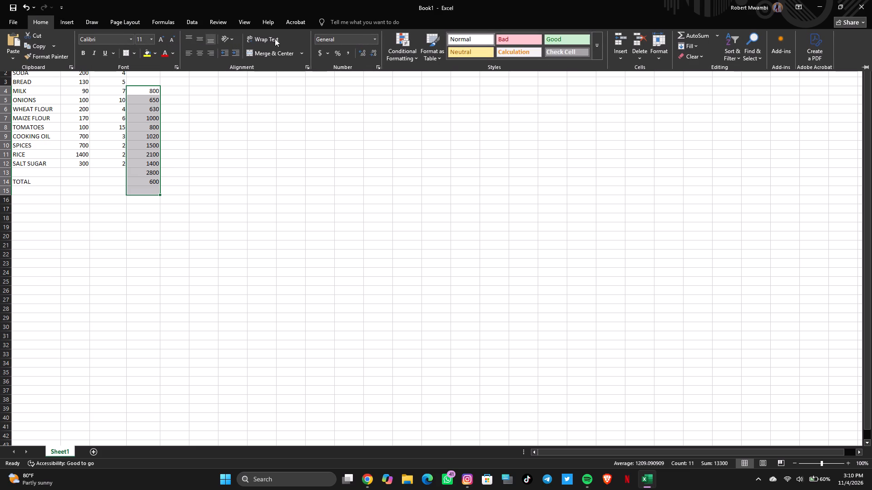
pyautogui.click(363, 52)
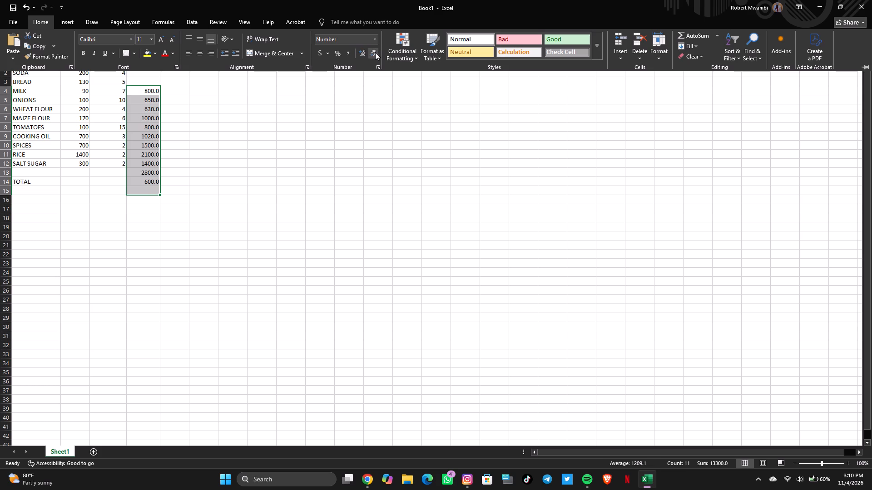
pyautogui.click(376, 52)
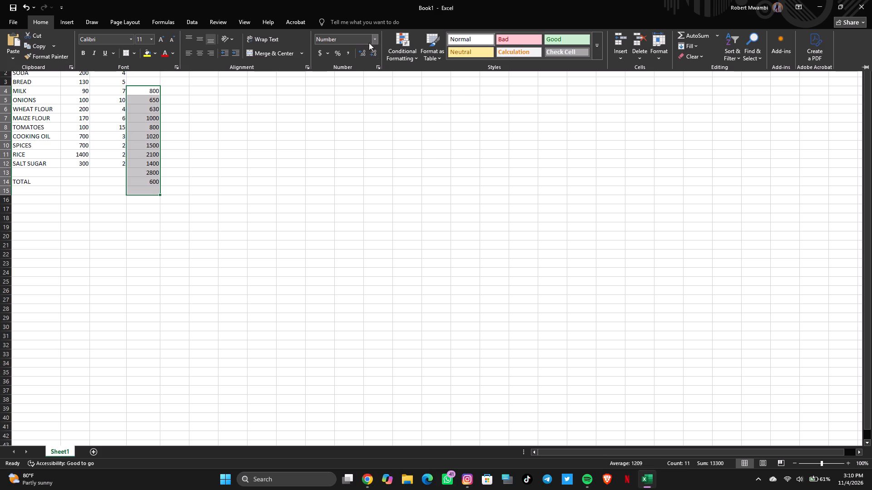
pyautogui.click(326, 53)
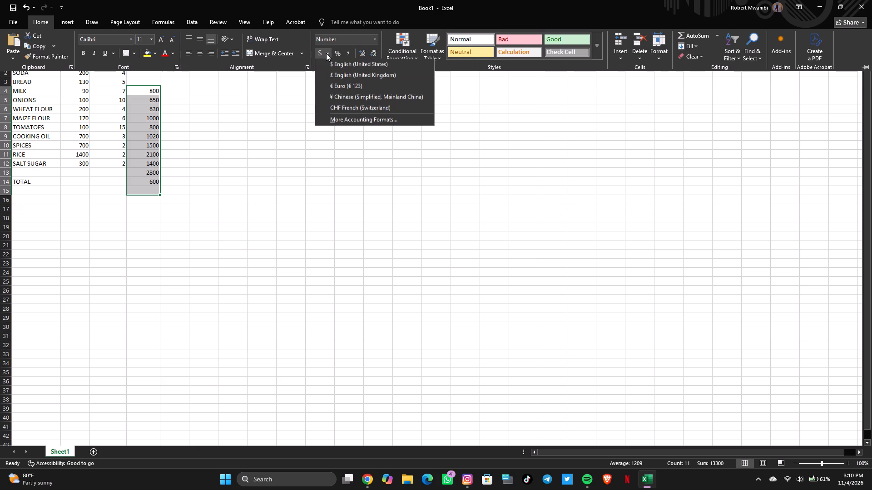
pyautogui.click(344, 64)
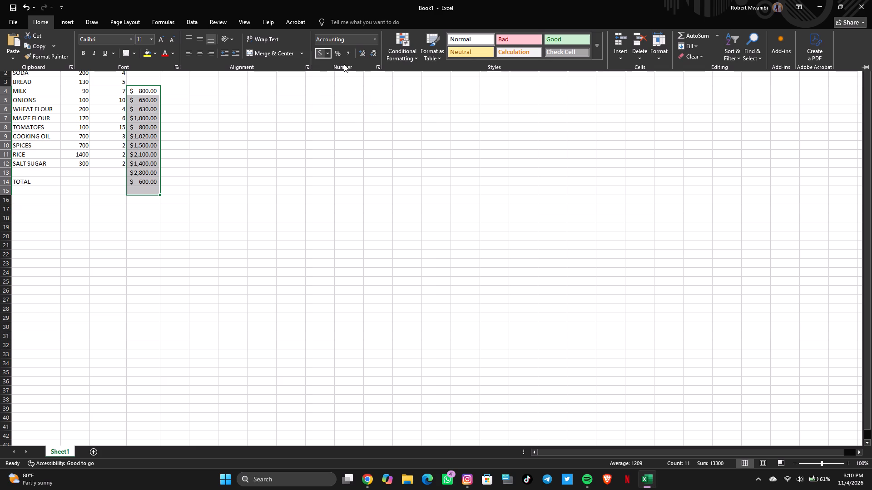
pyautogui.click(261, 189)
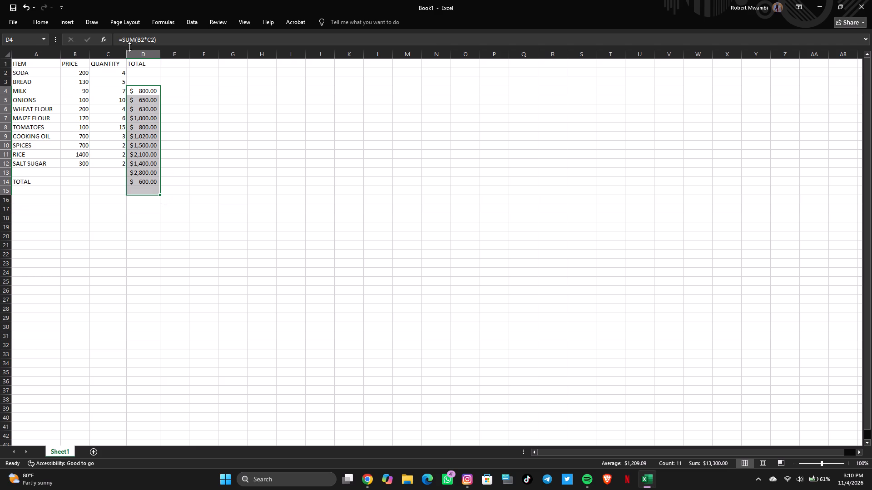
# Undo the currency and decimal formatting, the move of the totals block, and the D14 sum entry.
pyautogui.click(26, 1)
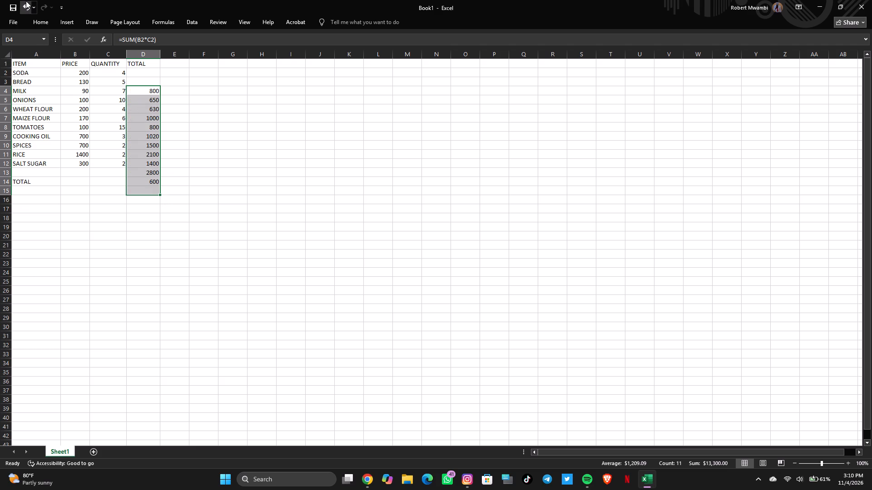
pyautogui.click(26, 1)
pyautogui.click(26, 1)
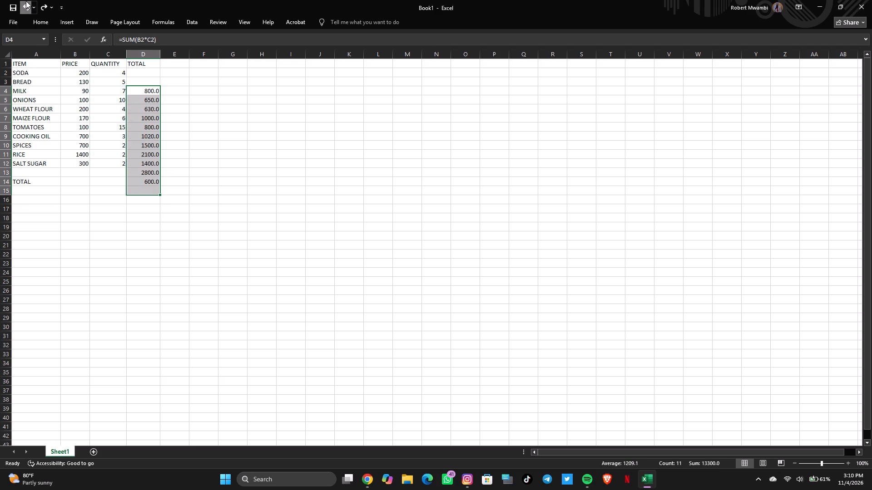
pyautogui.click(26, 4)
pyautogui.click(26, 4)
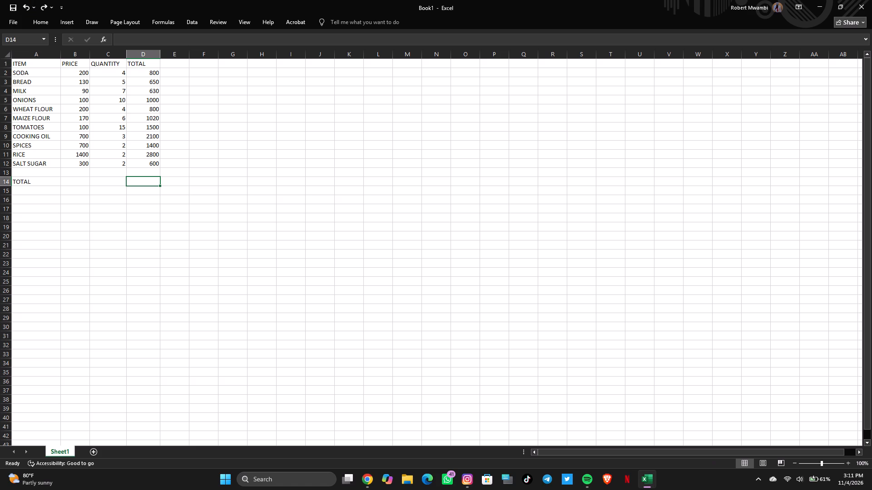
# Apply the dollar accounting number format to the item totals in D2:D12.
pyautogui.moveTo(143, 71); pyautogui.dragTo(150, 158)
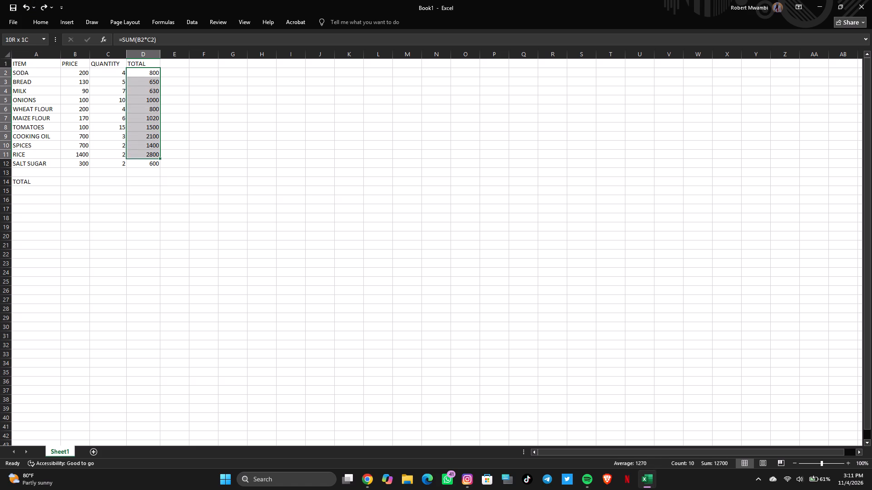
pyautogui.moveTo(150, 158); pyautogui.dragTo(152, 163)
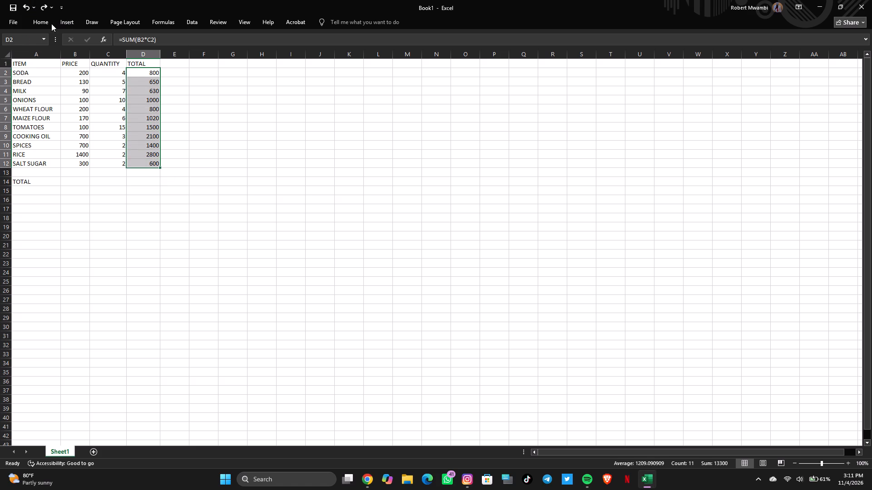
pyautogui.click(49, 23)
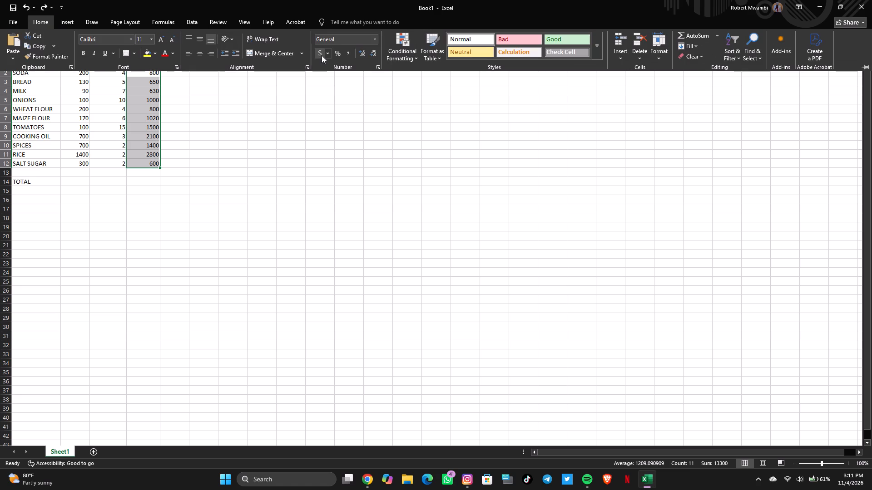
pyautogui.click(324, 54)
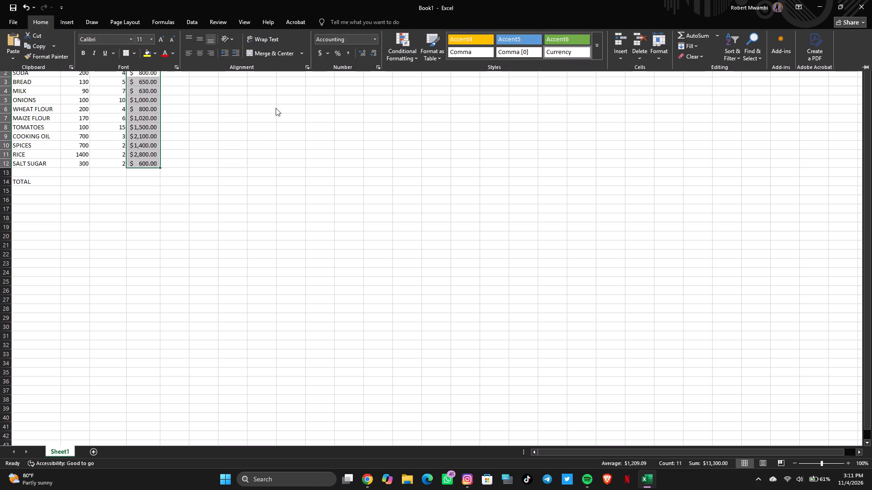
pyautogui.click(142, 179)
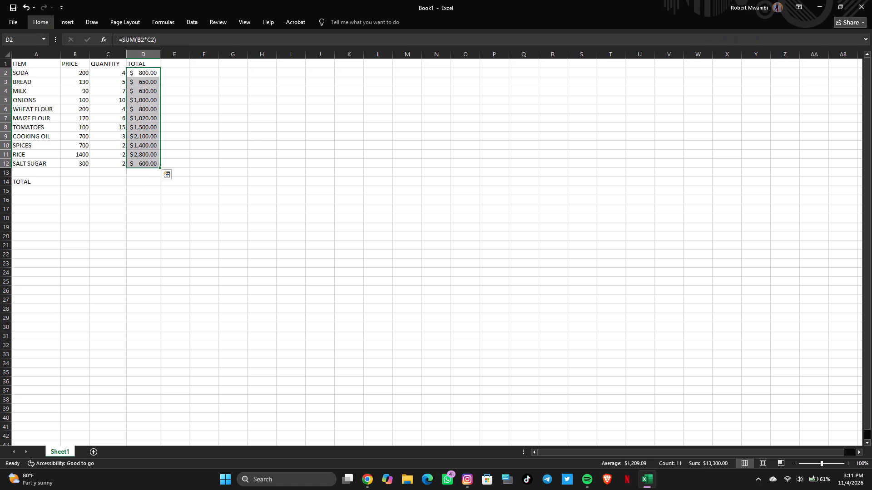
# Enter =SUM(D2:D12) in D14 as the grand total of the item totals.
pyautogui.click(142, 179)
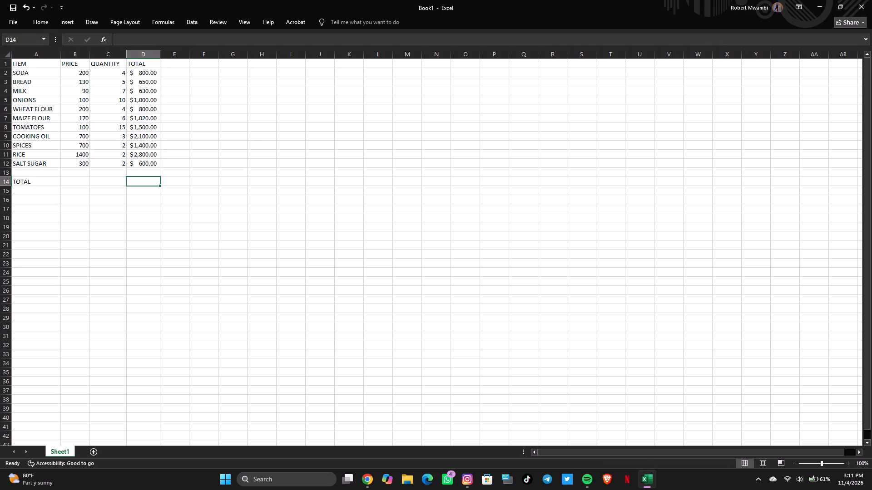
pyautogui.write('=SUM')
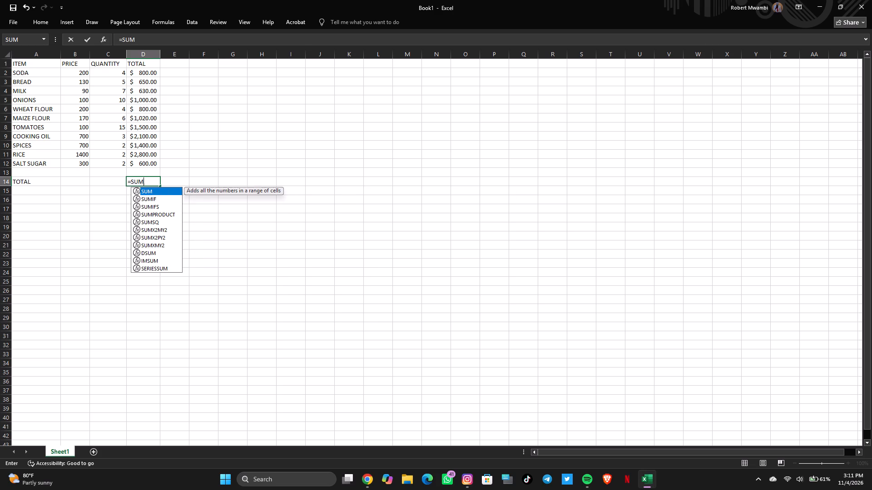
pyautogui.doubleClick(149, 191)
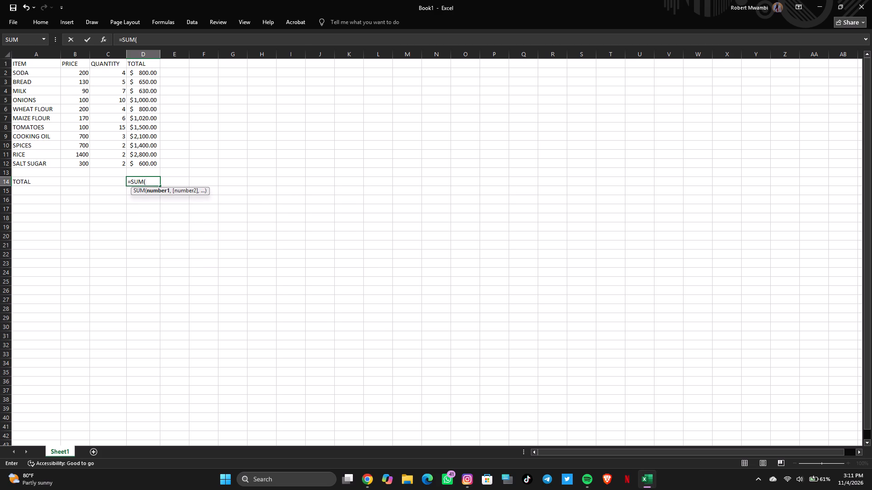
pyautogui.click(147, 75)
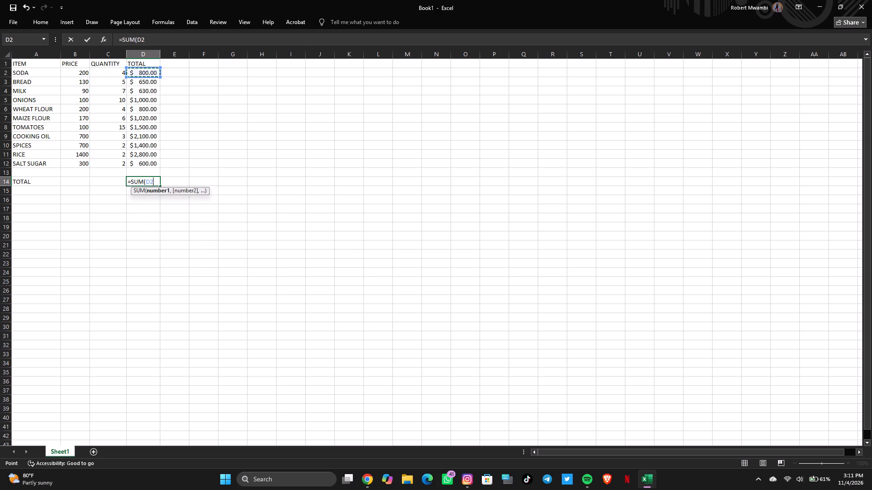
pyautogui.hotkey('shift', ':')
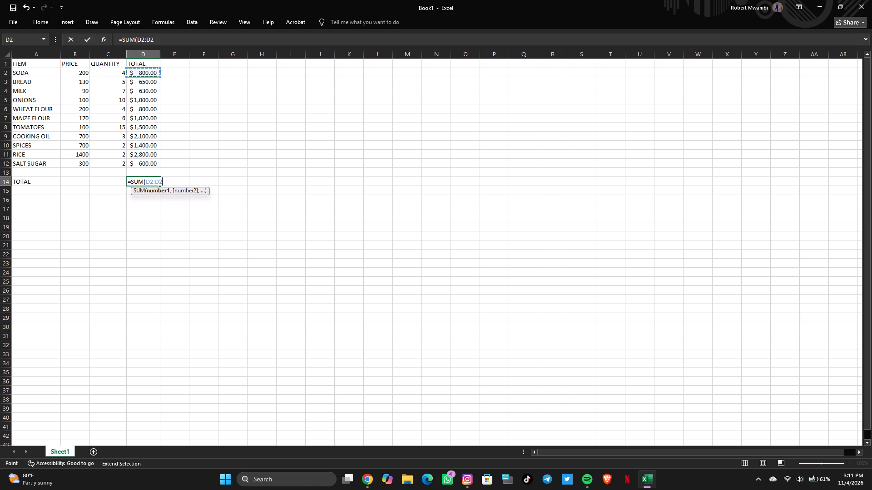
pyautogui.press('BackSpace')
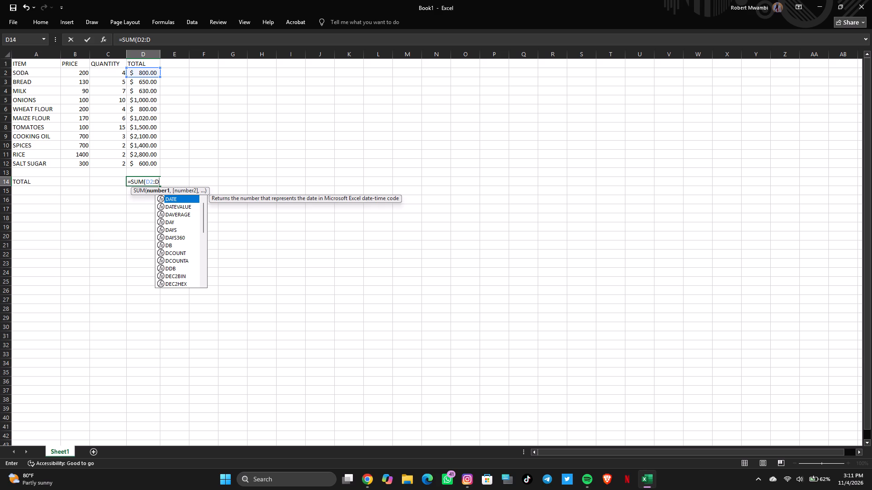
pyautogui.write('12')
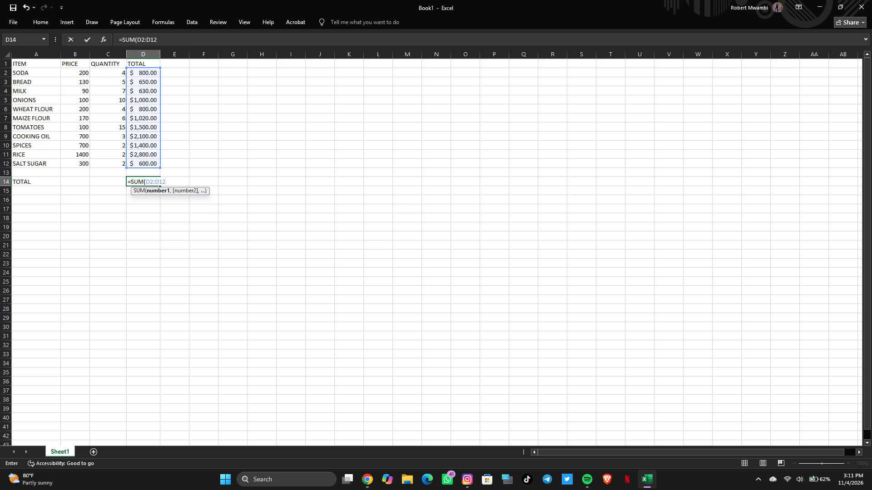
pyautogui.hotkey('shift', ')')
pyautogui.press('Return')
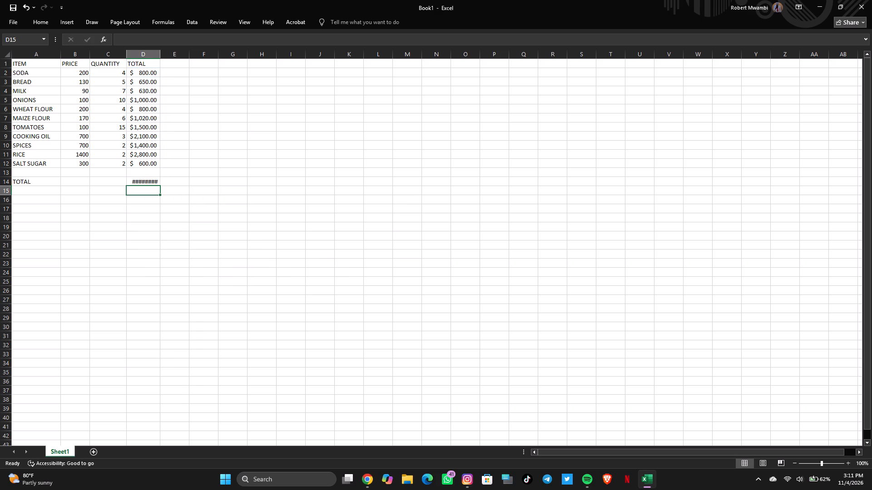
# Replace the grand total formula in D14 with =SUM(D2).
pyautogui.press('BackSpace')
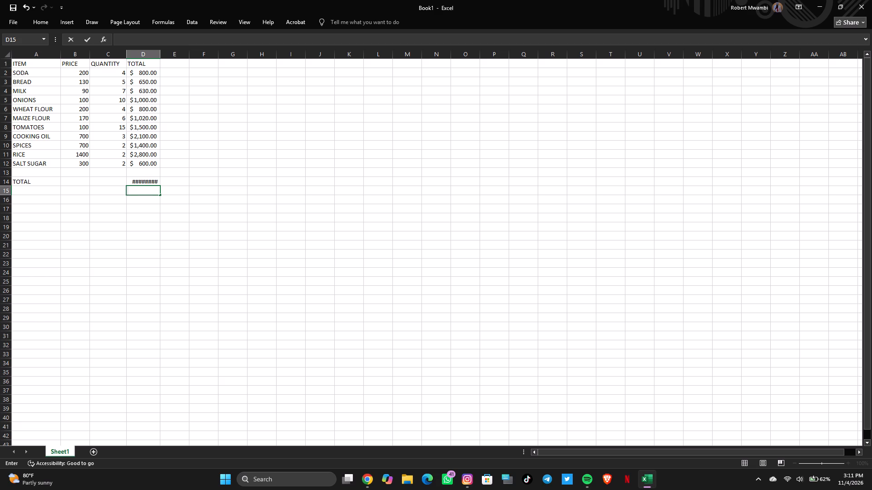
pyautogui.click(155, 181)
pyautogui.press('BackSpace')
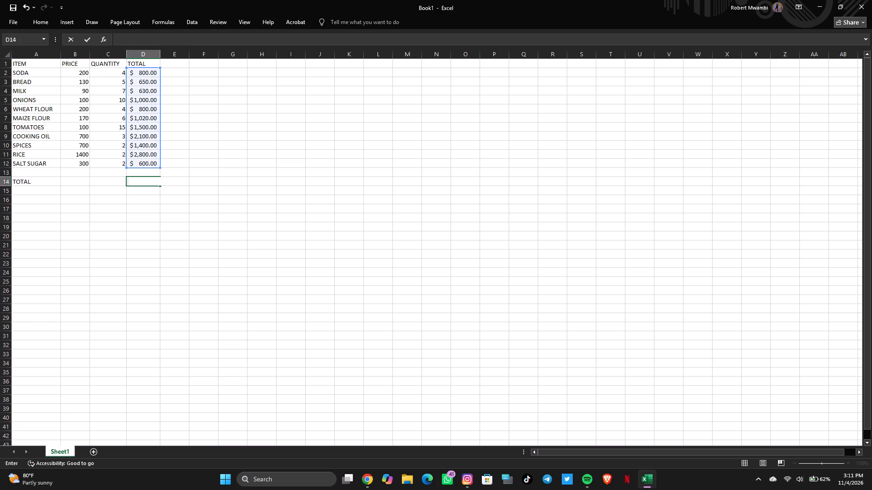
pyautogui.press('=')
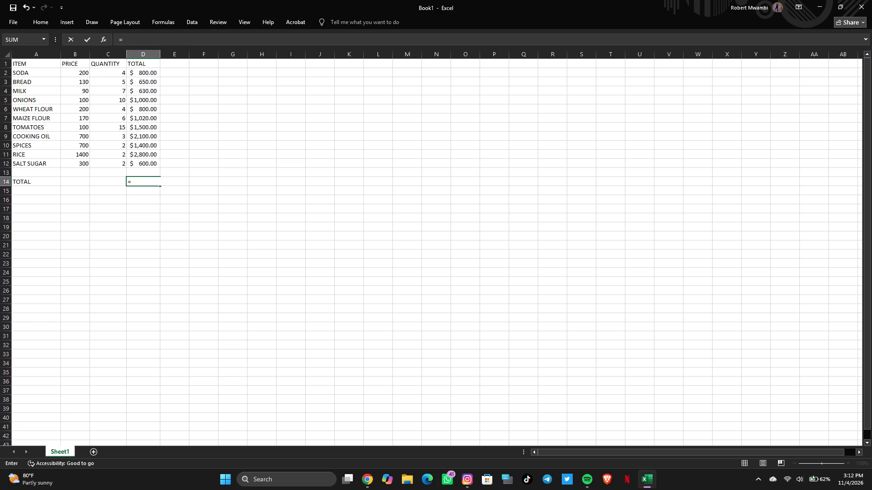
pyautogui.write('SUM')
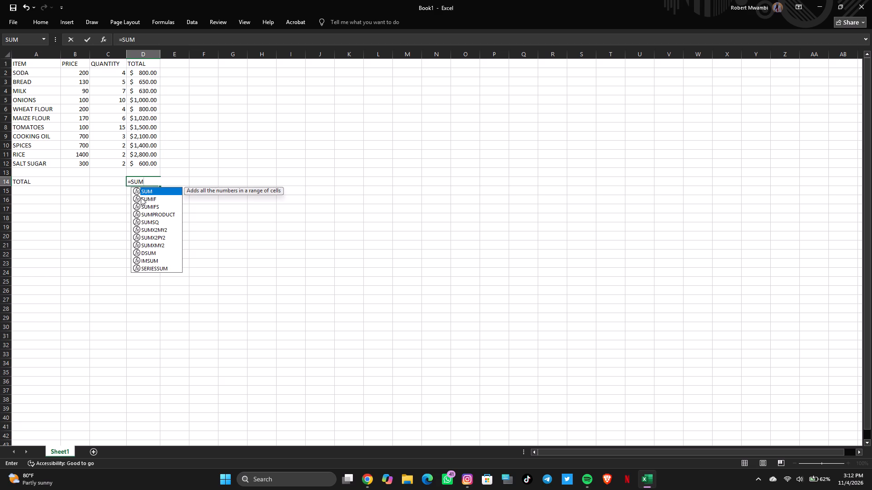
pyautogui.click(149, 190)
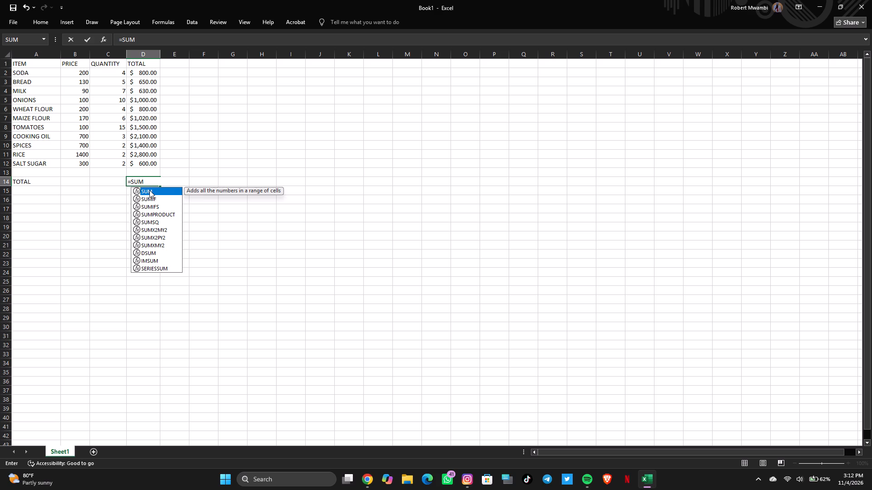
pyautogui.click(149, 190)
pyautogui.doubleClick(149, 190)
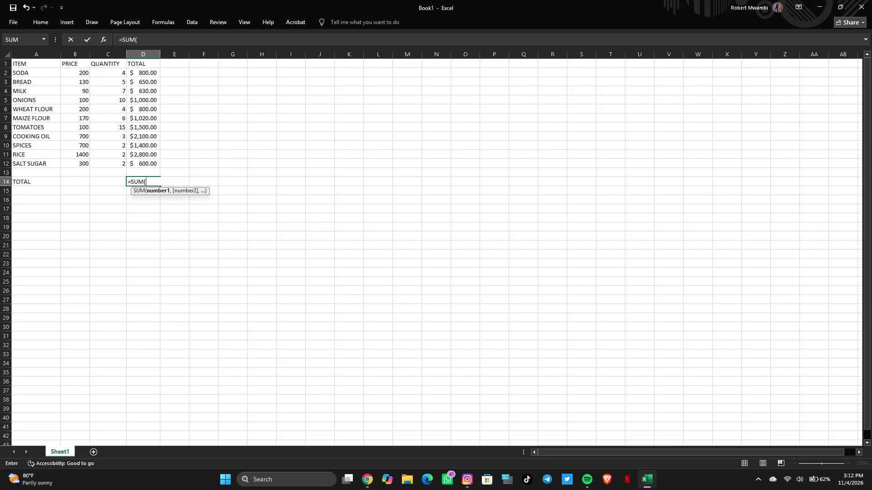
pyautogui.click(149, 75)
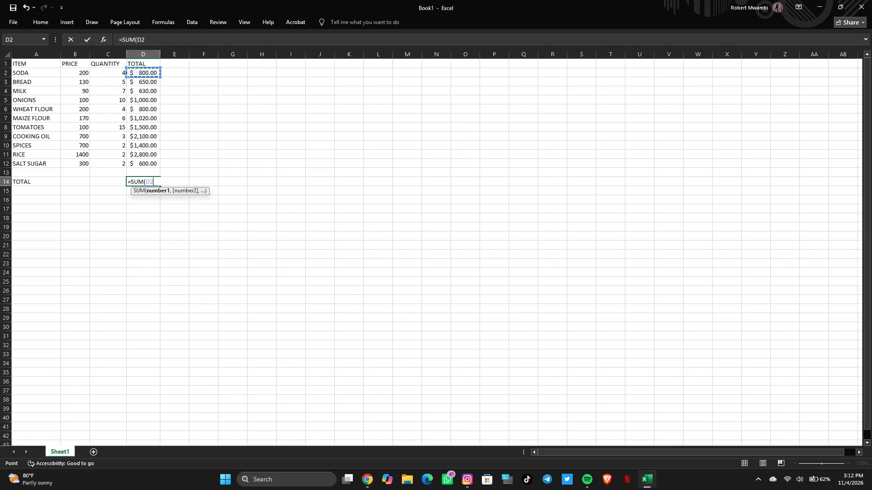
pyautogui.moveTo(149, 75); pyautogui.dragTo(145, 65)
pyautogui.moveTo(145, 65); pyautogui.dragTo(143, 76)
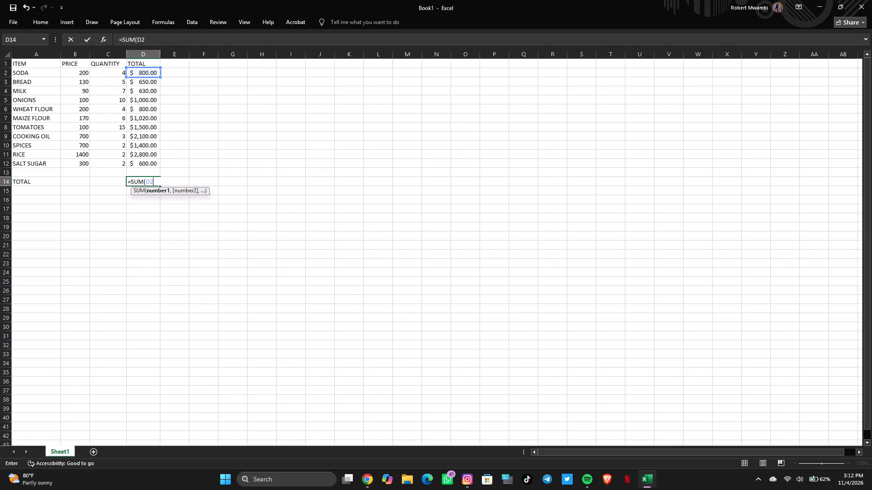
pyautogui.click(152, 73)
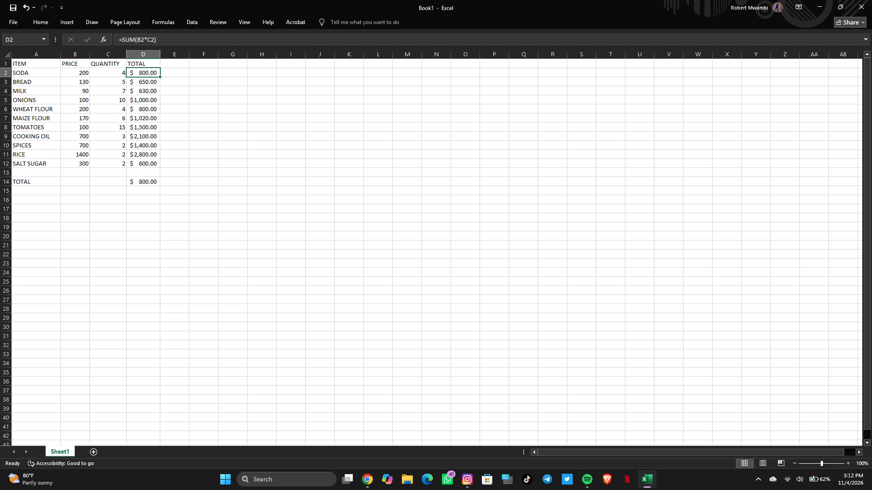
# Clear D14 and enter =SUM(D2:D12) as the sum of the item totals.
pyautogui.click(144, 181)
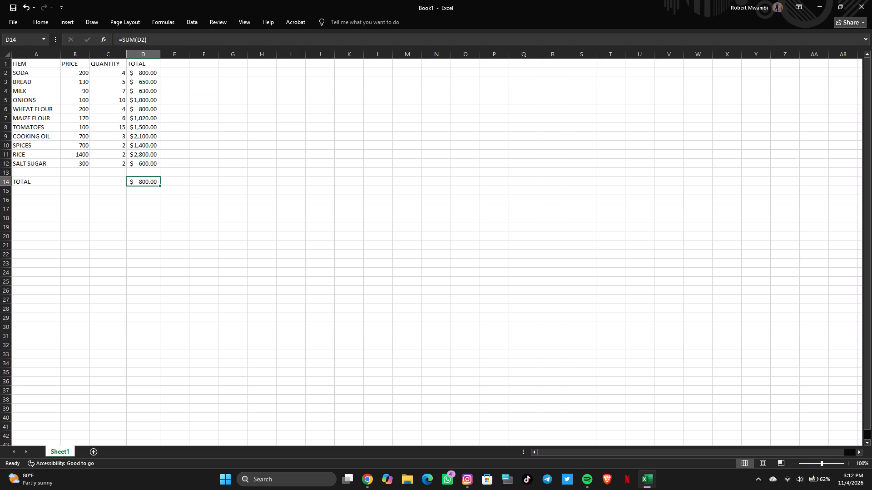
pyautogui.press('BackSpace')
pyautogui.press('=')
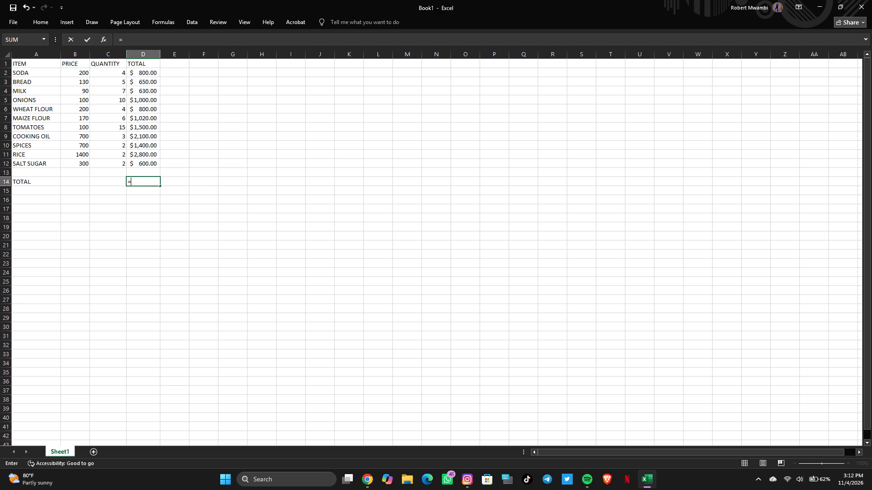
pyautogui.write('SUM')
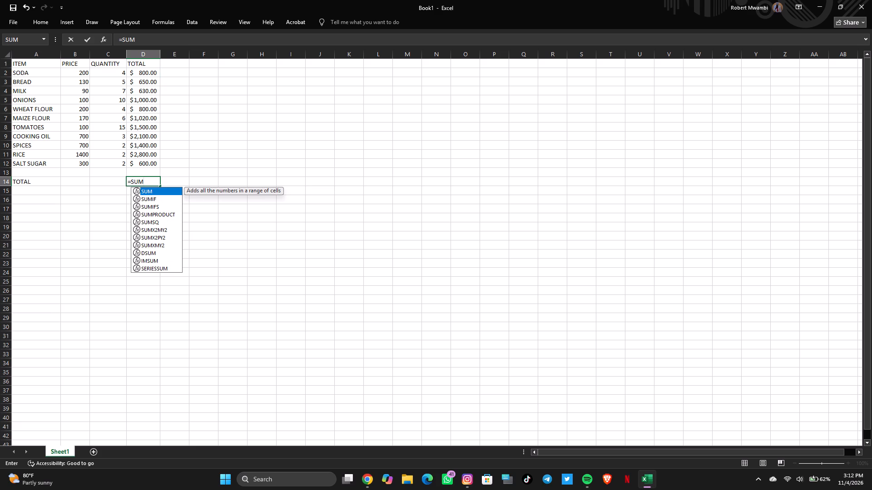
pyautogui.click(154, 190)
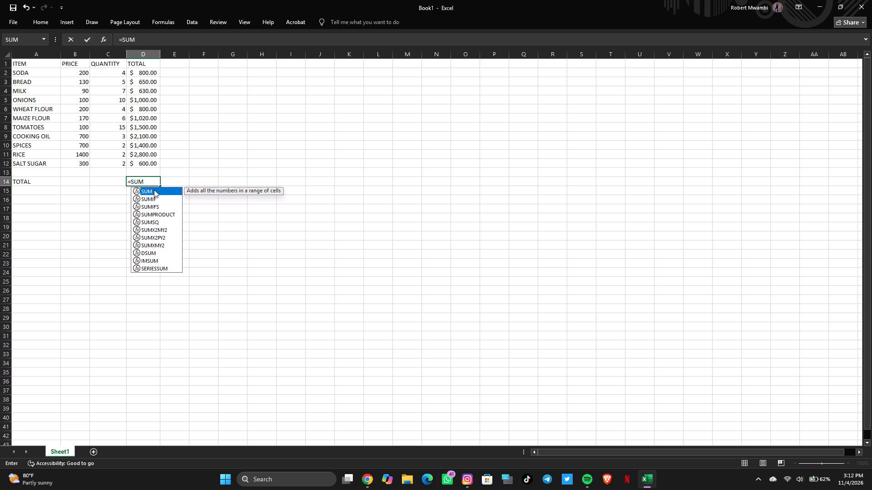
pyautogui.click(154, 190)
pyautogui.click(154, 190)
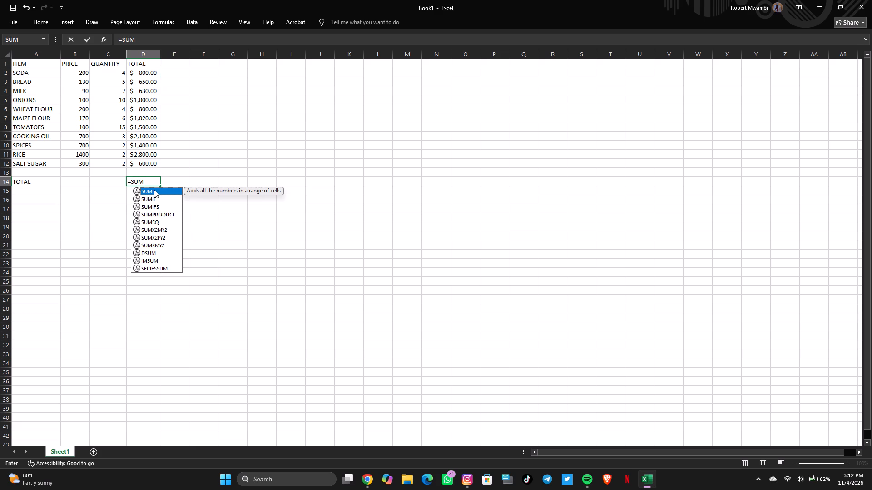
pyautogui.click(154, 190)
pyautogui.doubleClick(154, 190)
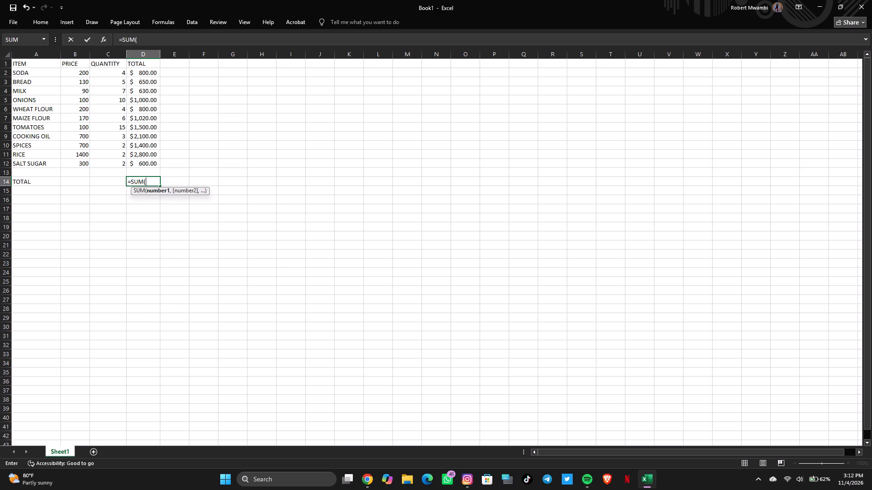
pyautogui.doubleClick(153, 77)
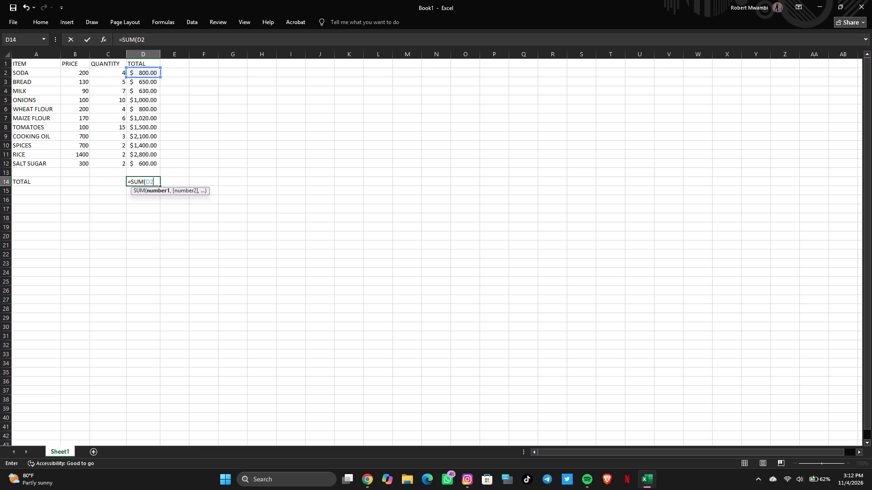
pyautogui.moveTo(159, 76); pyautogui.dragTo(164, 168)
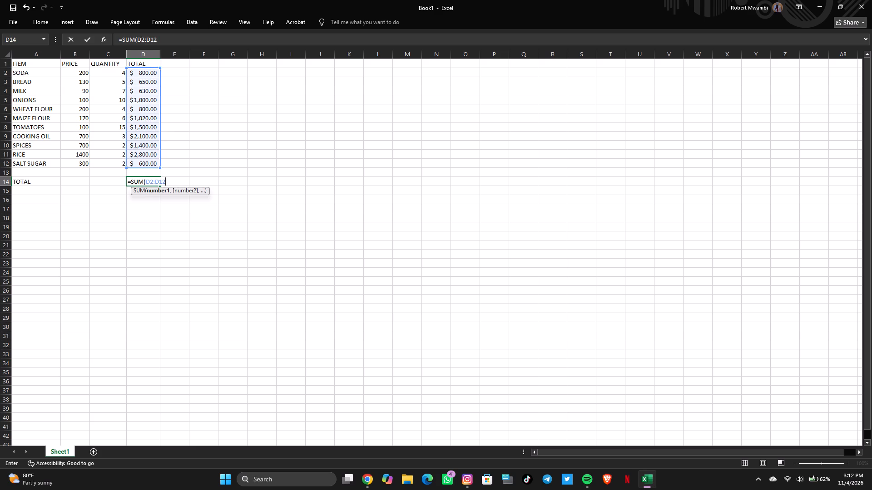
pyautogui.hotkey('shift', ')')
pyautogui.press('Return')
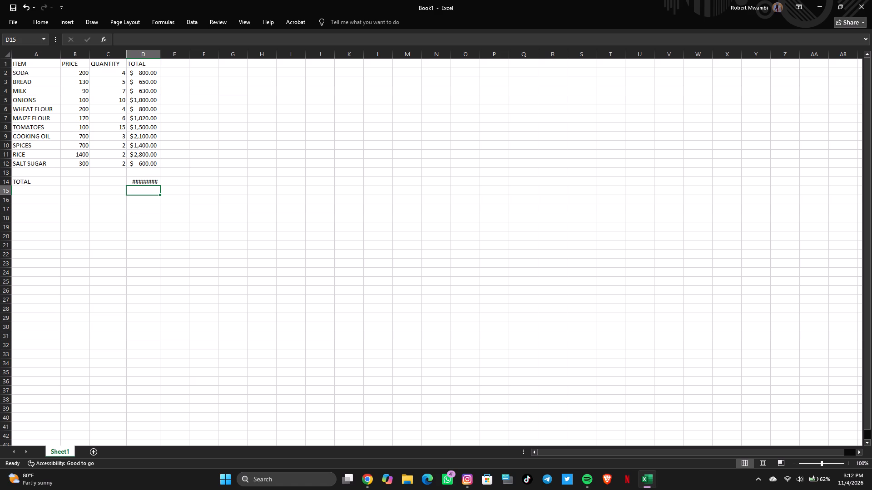
# Clear the grand total in D14 and re-enter it as =SUM(D2:D12), and reselect the cell.
pyautogui.click(146, 183)
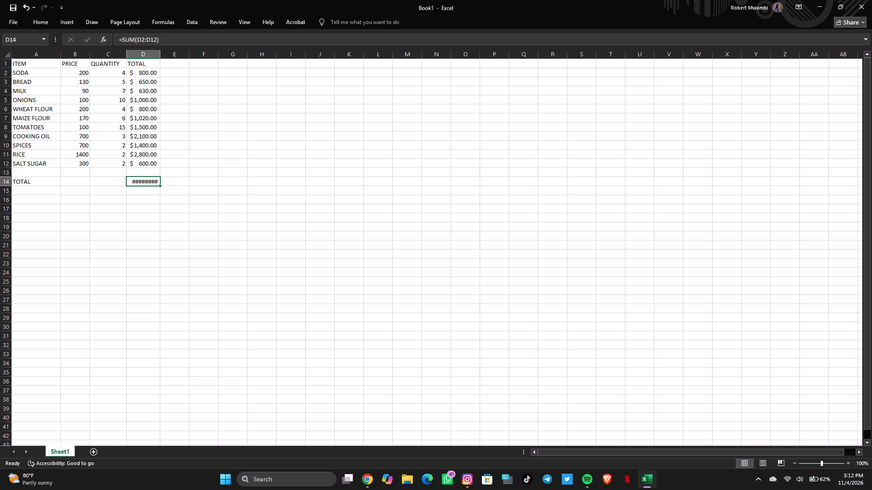
pyautogui.press('BackSpace')
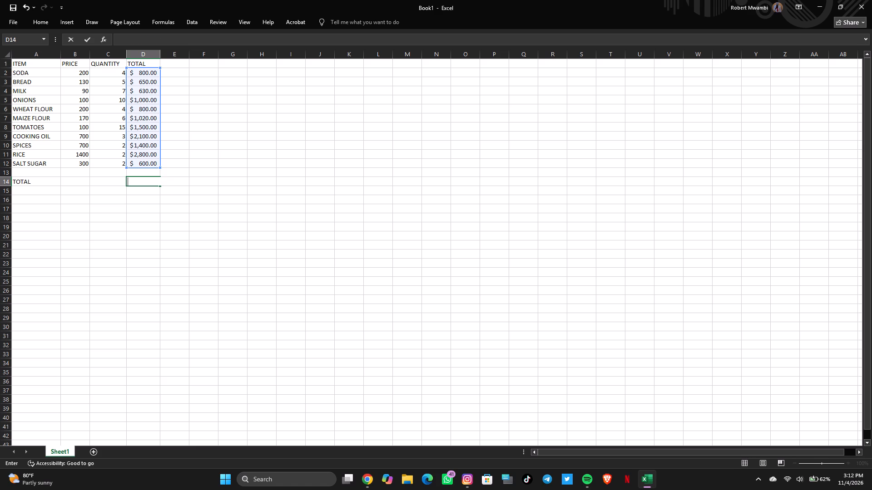
pyautogui.press('=')
pyautogui.write('SUM')
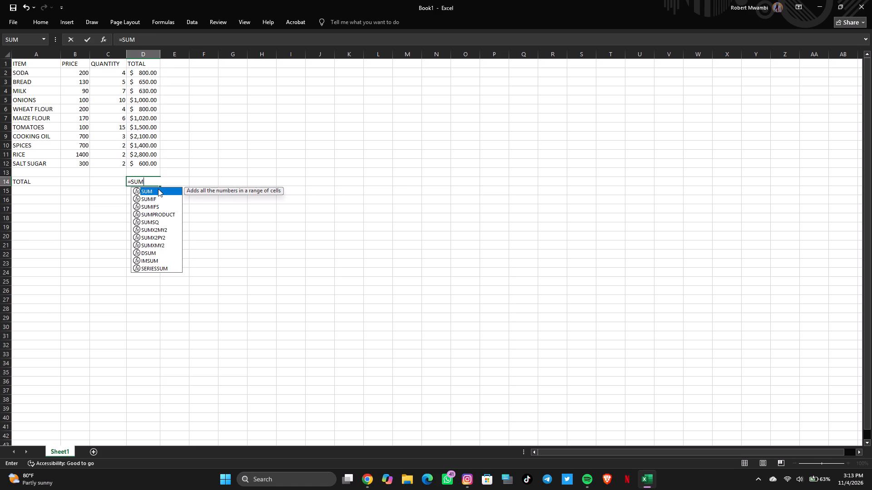
pyautogui.click(158, 189)
pyautogui.click(158, 189)
pyautogui.click(158, 189)
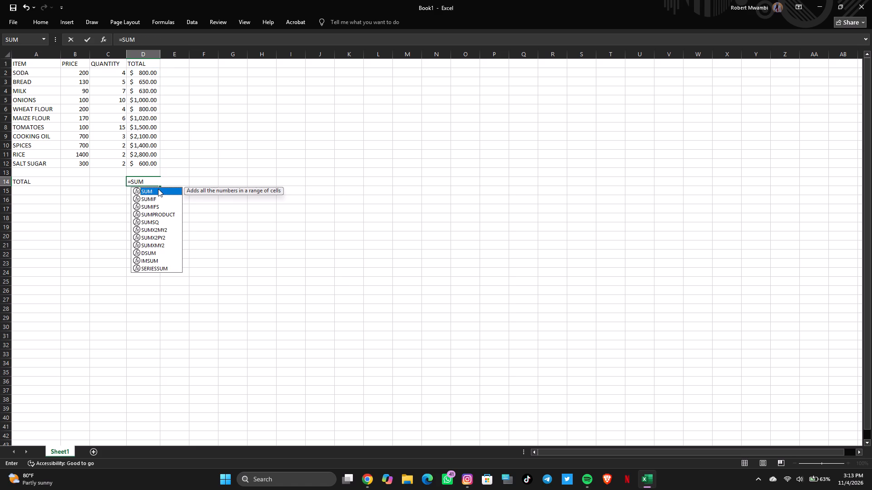
pyautogui.click(158, 189)
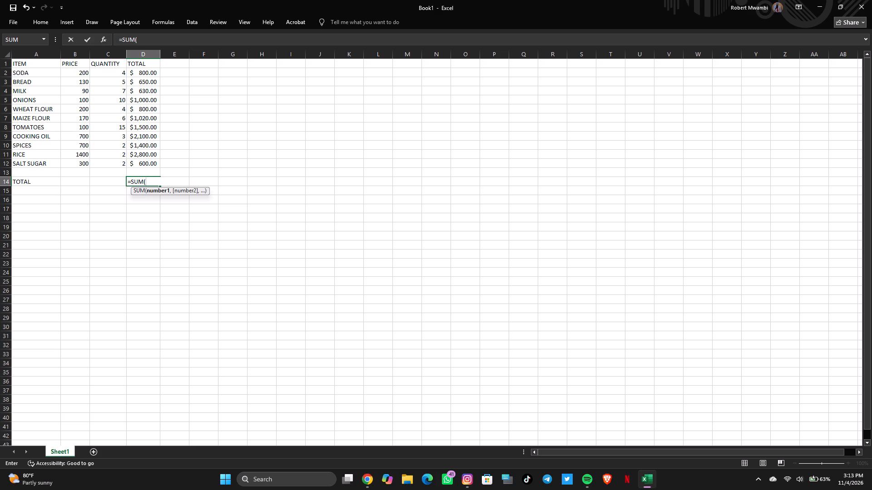
pyautogui.click(142, 72)
pyautogui.hotkey('shift', ':')
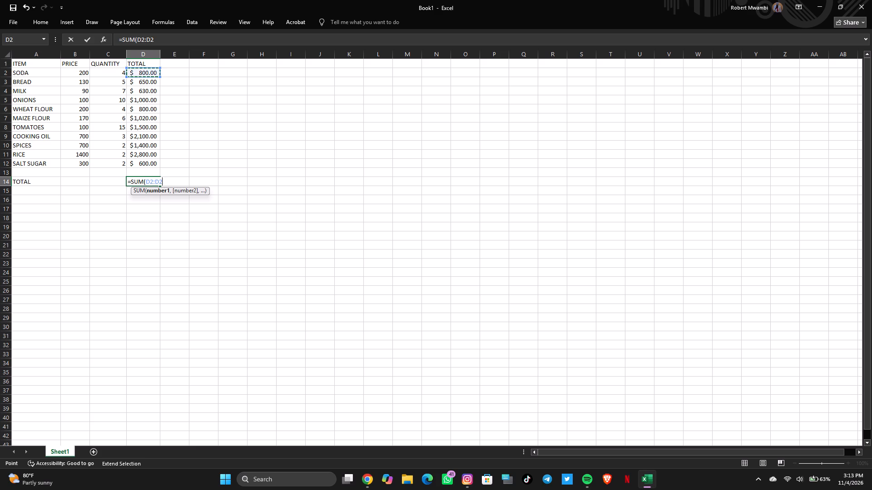
pyautogui.press('BackSpace')
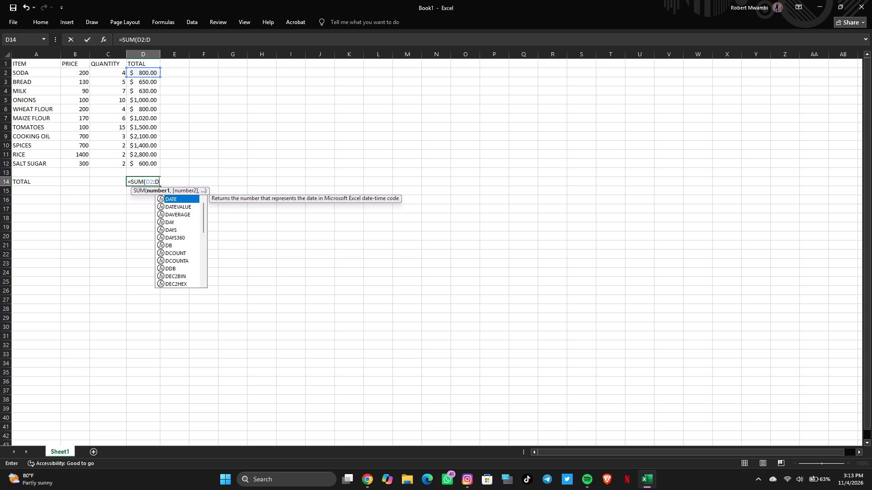
pyautogui.write('12')
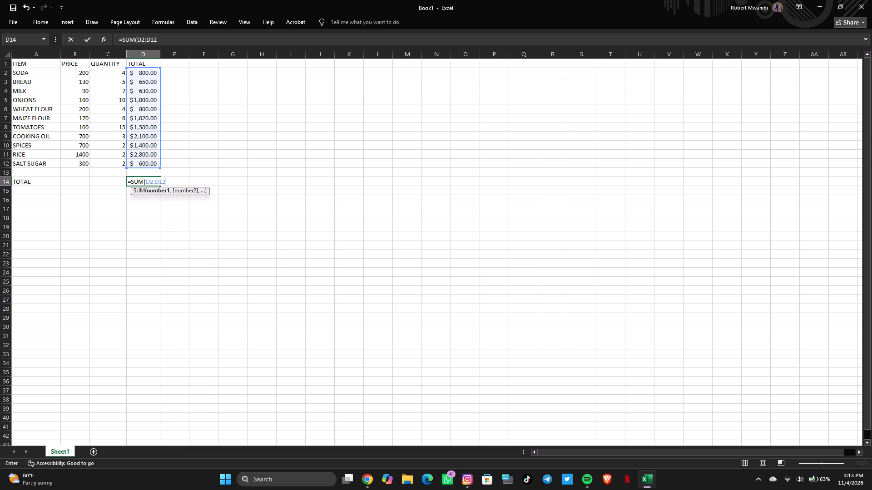
pyautogui.hotkey('shift', ')')
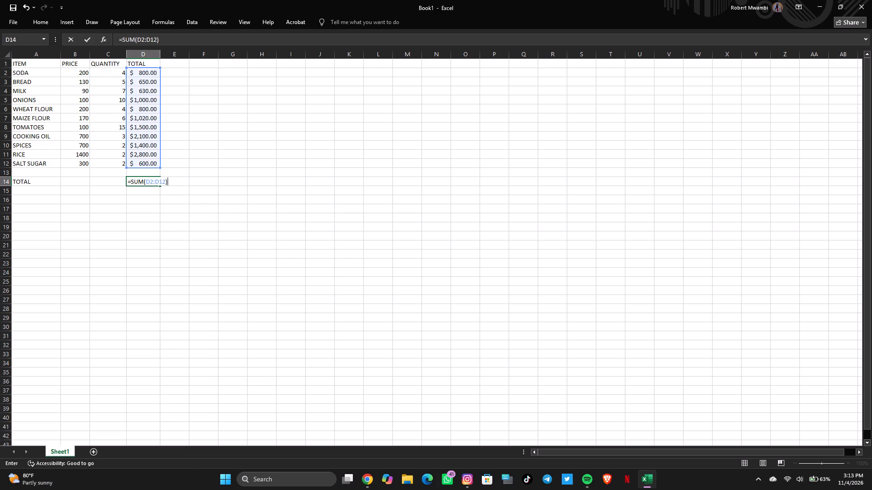
pyautogui.press('Return')
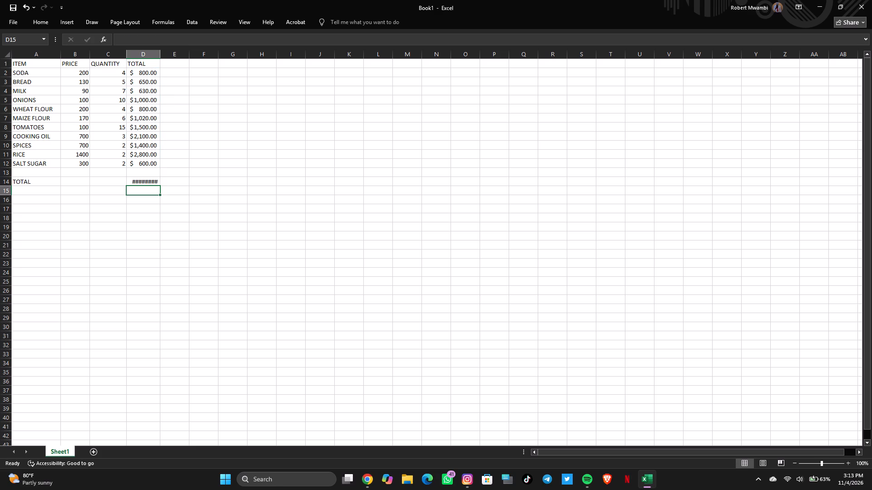
pyautogui.click(149, 181)
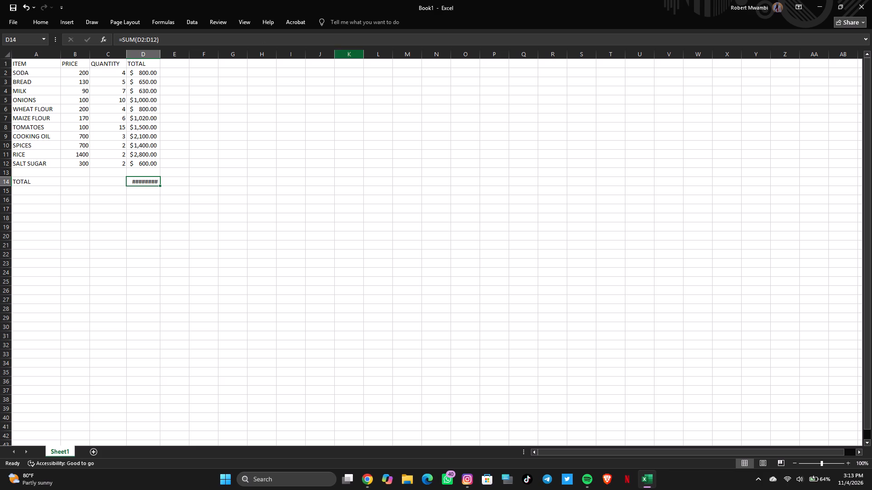
# Minimize the workbook window and launch Kuro from the desktop.
pyautogui.click(822, 3)
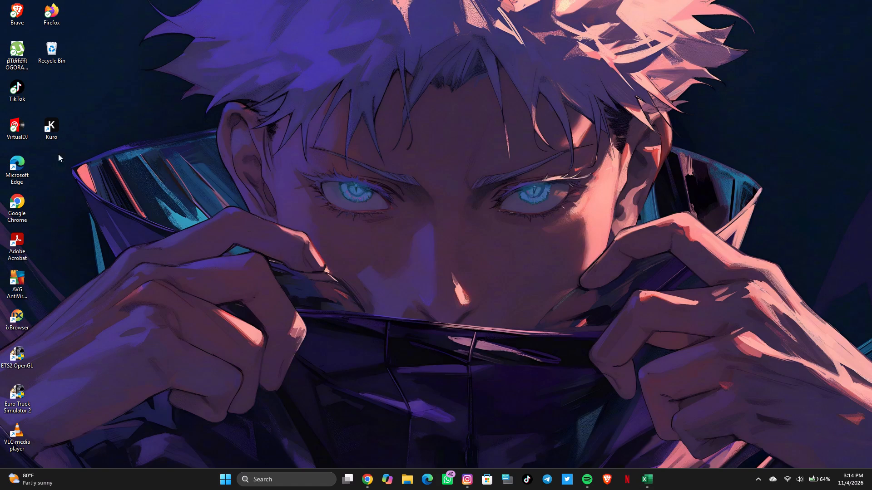
pyautogui.doubleClick(52, 134)
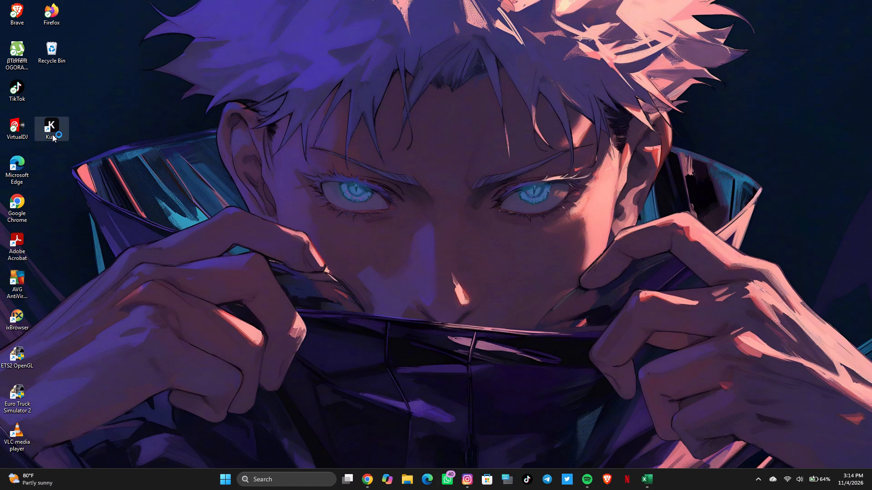
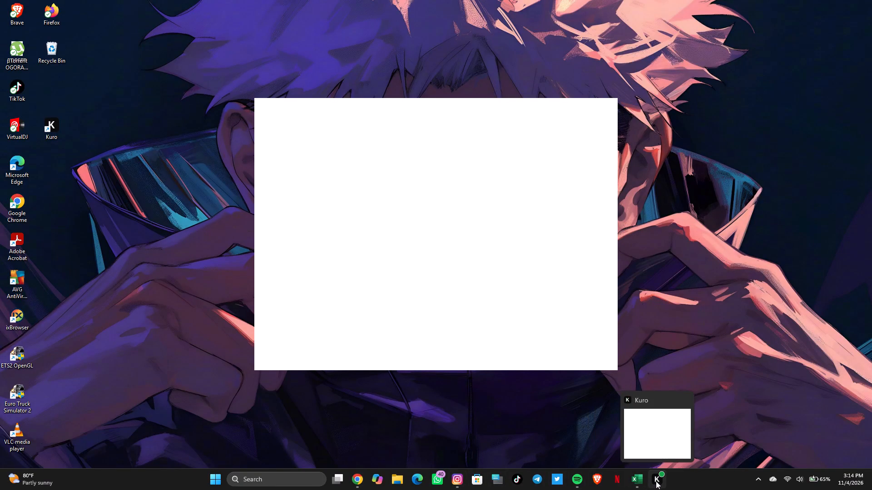
# Switch back to the grocery price workbook in Excel.
pyautogui.click(635, 483)
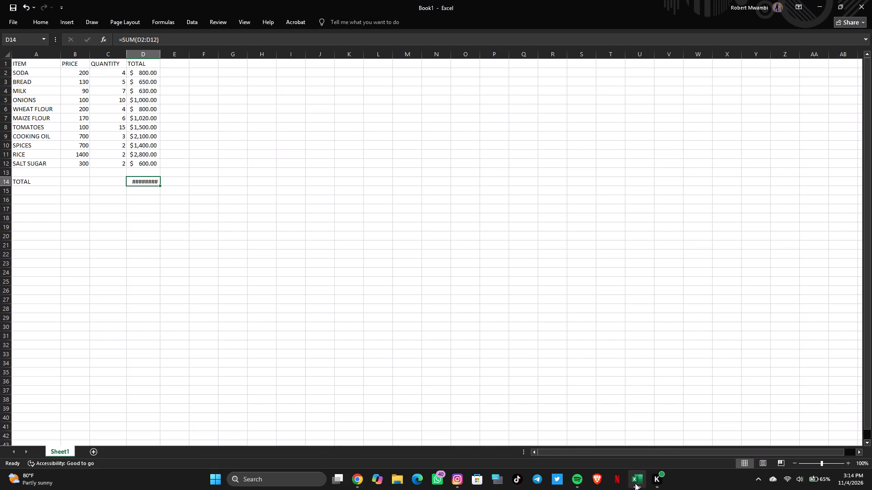
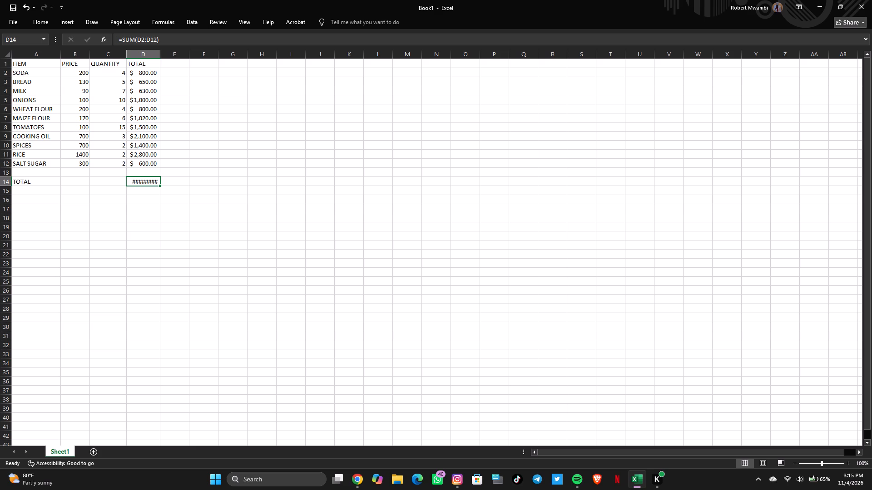
# Clear the grand total formula from cell D14 in the TOTAL row.
pyautogui.click(157, 180)
pyautogui.click(155, 181)
pyautogui.press('BackSpace')
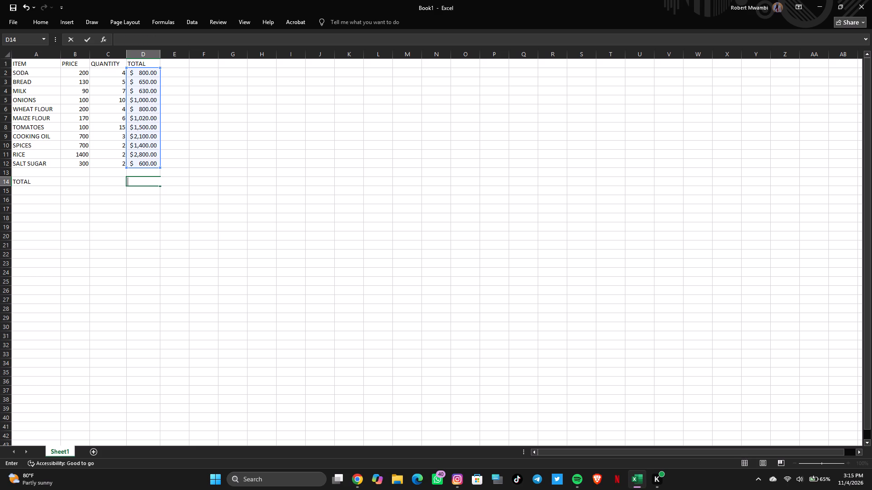
pyautogui.click(148, 182)
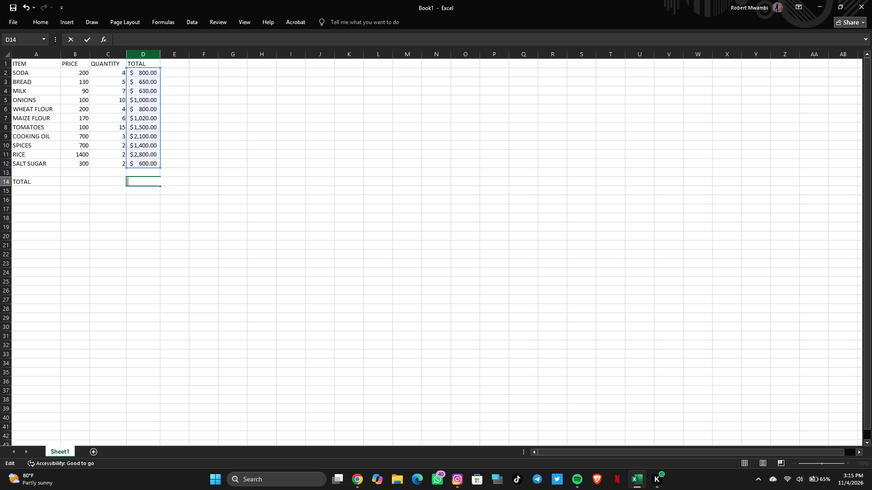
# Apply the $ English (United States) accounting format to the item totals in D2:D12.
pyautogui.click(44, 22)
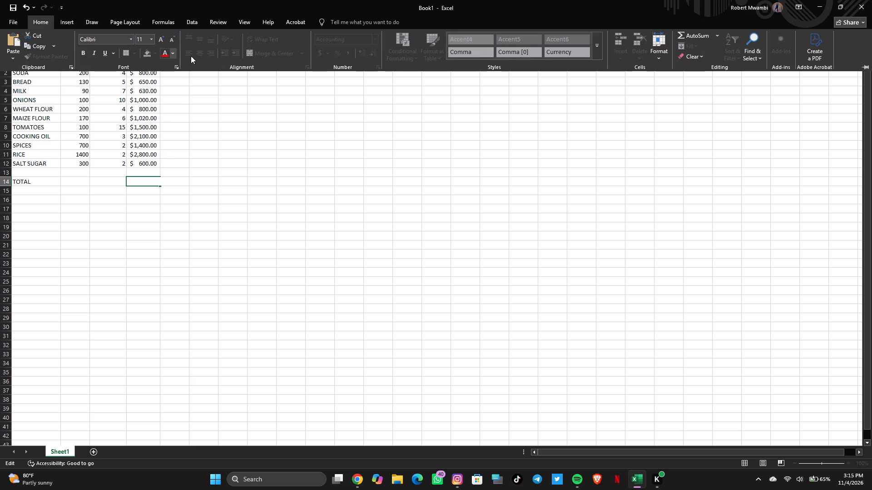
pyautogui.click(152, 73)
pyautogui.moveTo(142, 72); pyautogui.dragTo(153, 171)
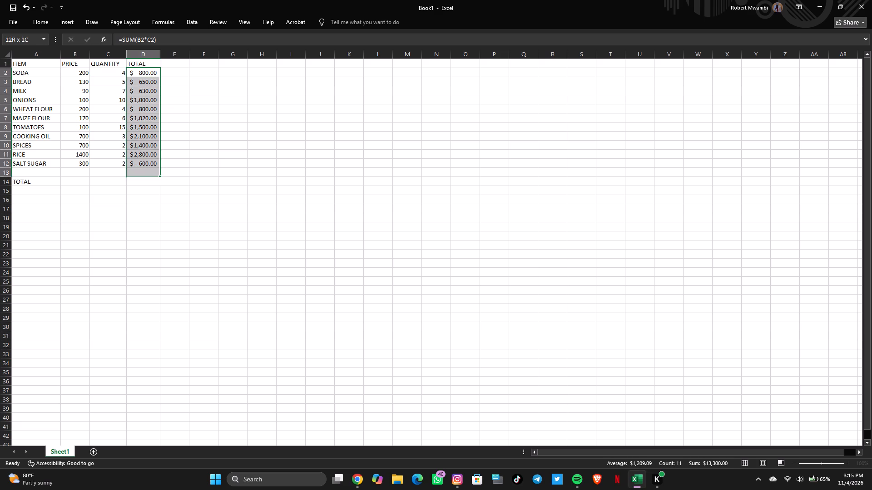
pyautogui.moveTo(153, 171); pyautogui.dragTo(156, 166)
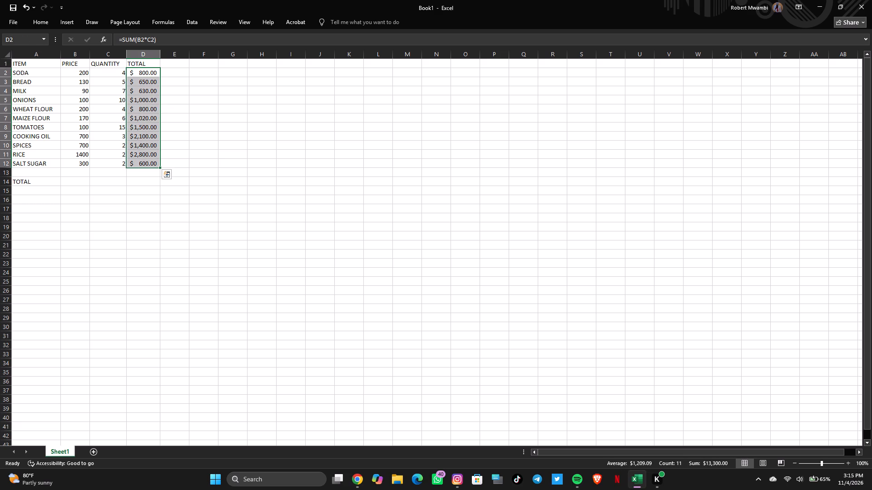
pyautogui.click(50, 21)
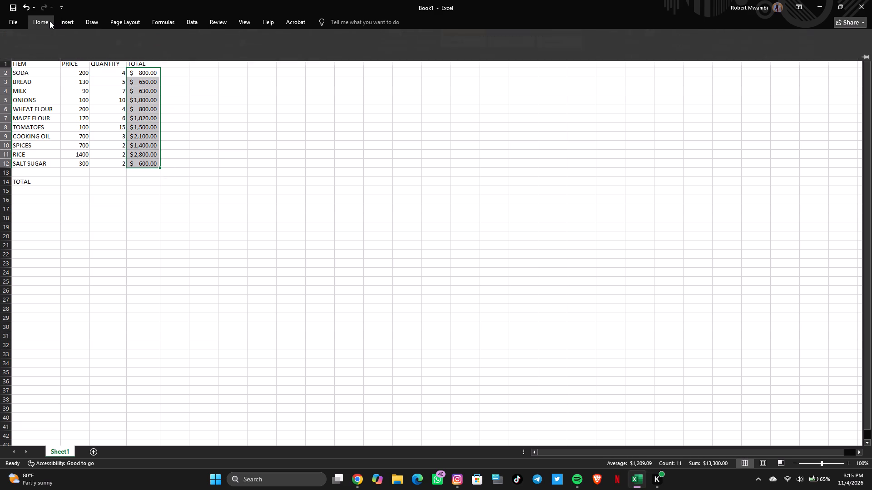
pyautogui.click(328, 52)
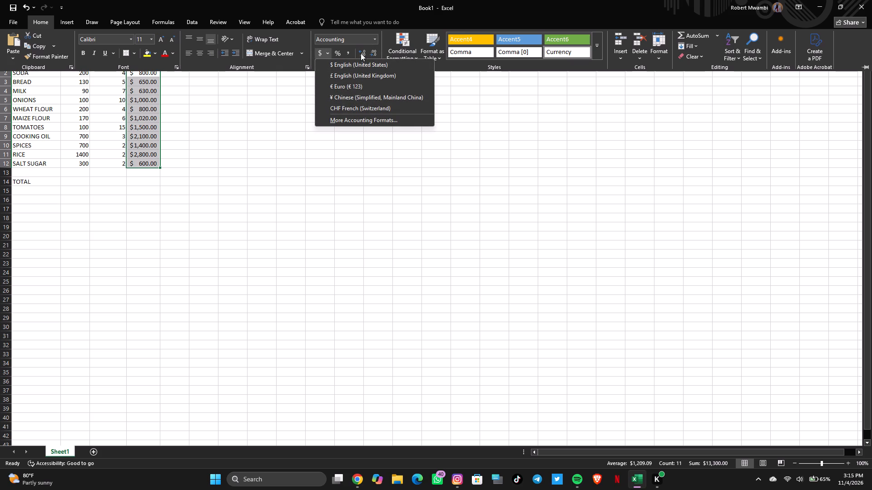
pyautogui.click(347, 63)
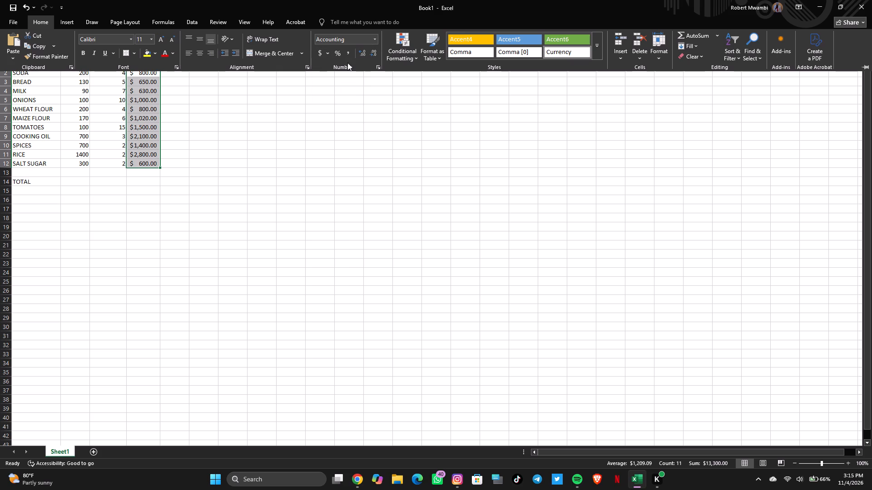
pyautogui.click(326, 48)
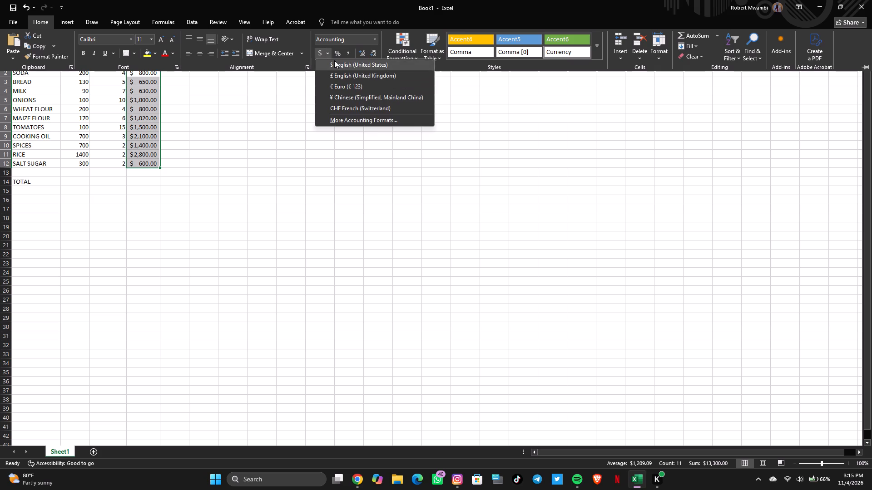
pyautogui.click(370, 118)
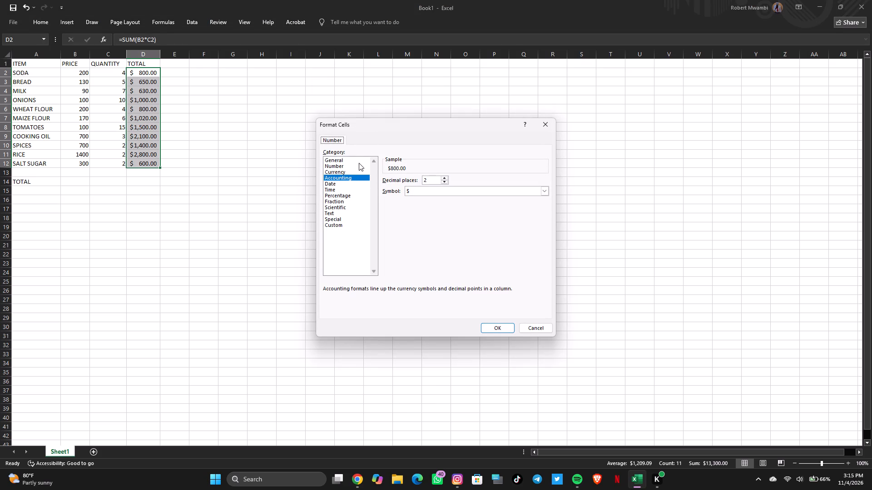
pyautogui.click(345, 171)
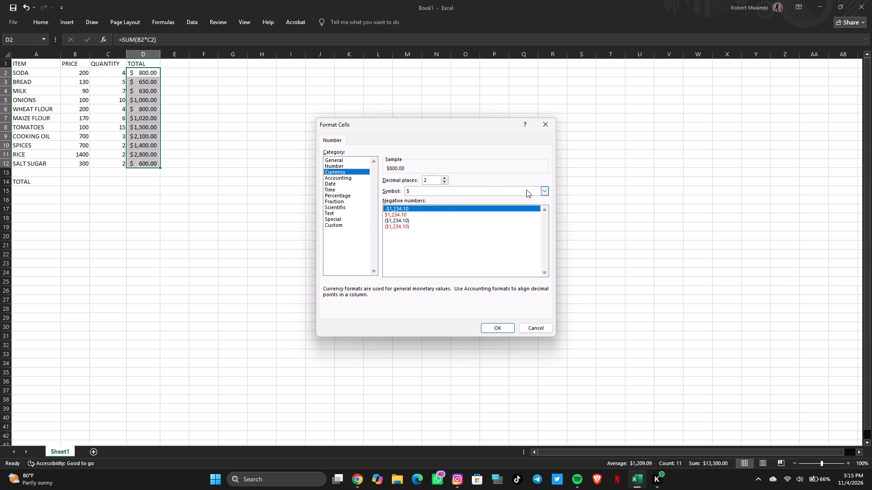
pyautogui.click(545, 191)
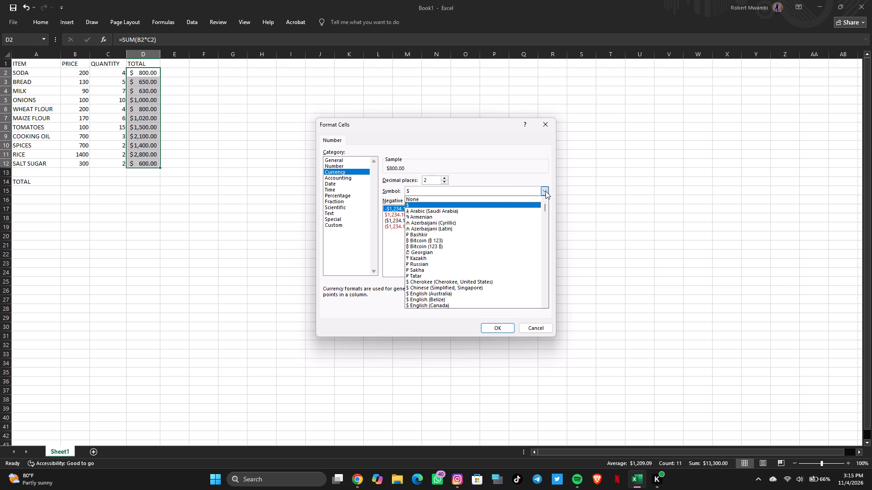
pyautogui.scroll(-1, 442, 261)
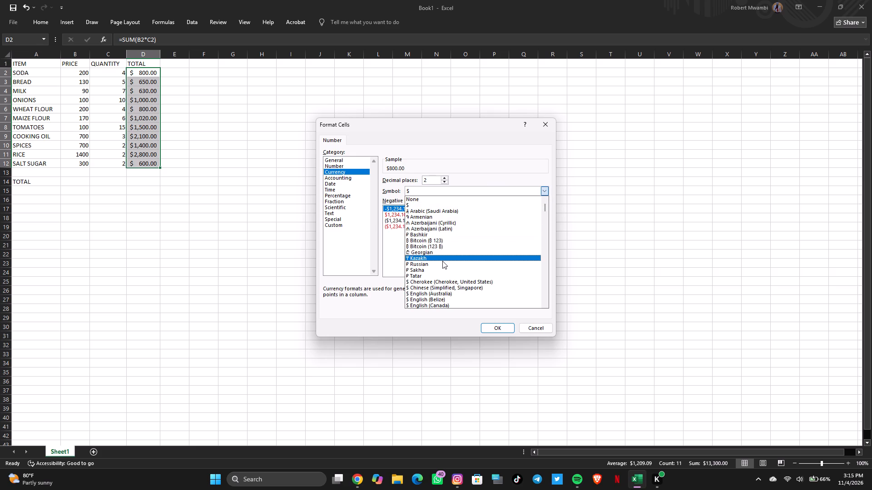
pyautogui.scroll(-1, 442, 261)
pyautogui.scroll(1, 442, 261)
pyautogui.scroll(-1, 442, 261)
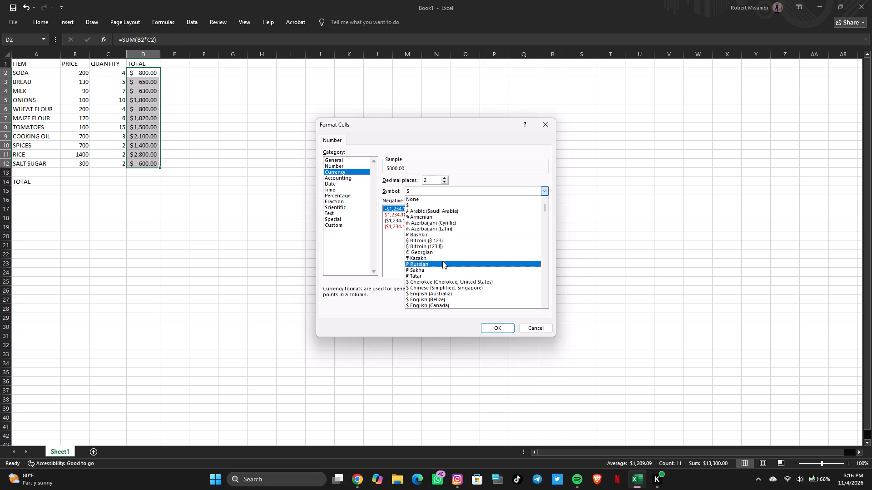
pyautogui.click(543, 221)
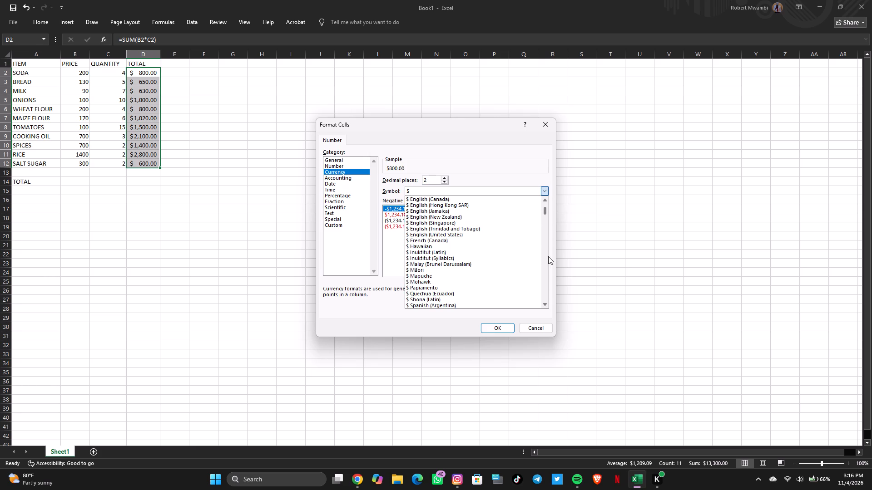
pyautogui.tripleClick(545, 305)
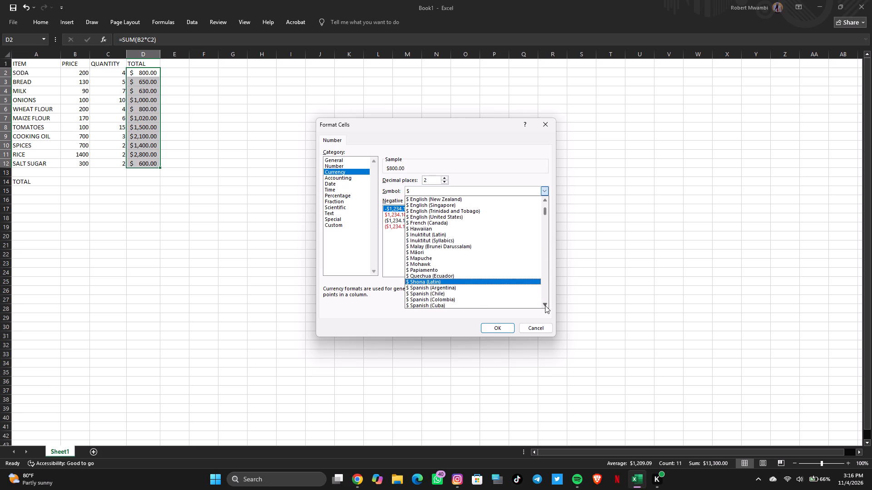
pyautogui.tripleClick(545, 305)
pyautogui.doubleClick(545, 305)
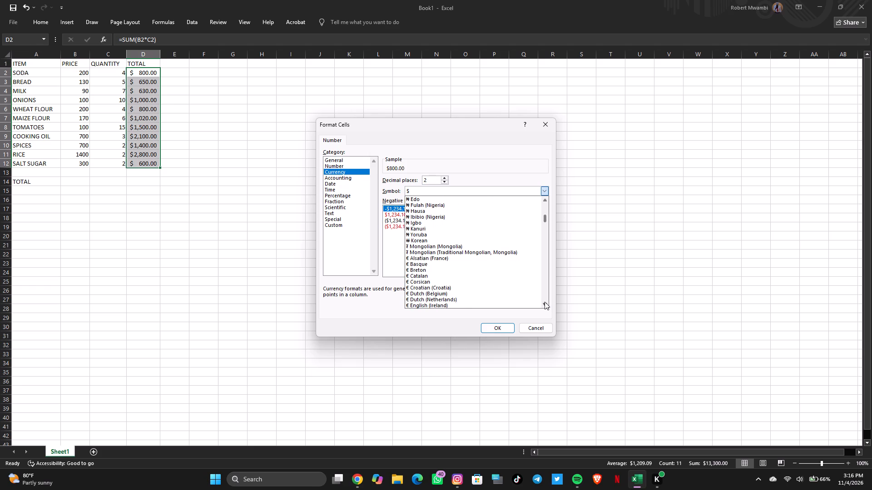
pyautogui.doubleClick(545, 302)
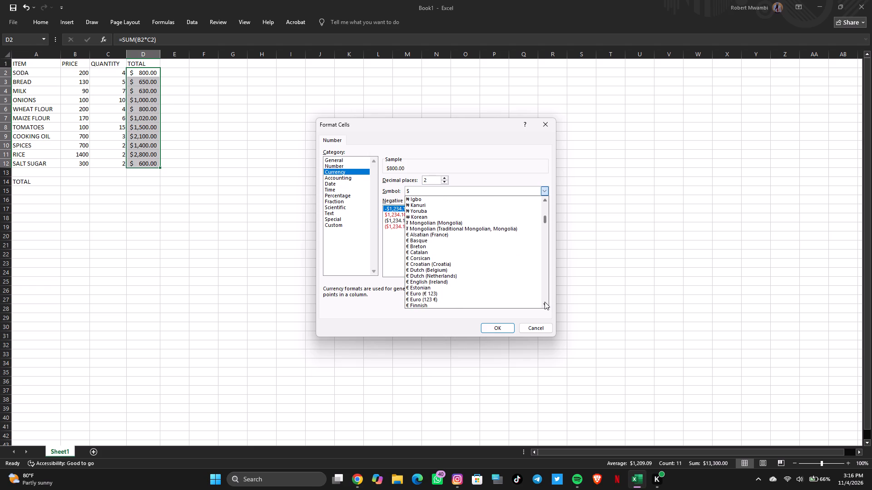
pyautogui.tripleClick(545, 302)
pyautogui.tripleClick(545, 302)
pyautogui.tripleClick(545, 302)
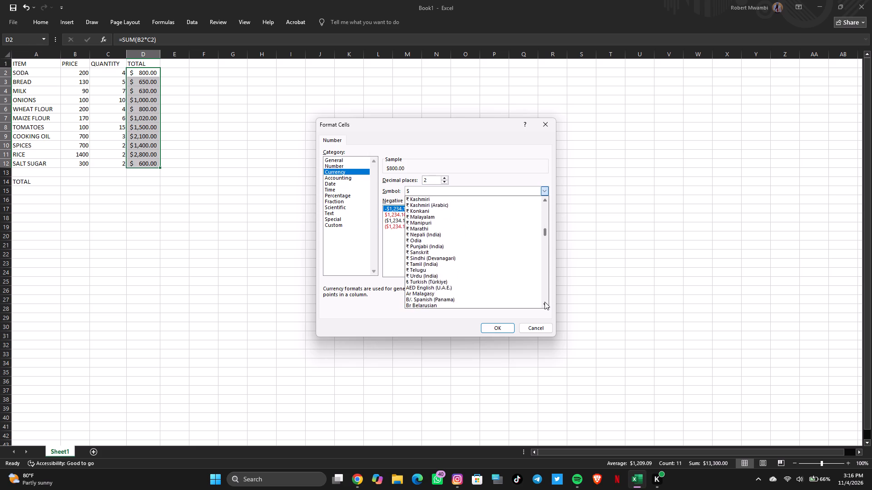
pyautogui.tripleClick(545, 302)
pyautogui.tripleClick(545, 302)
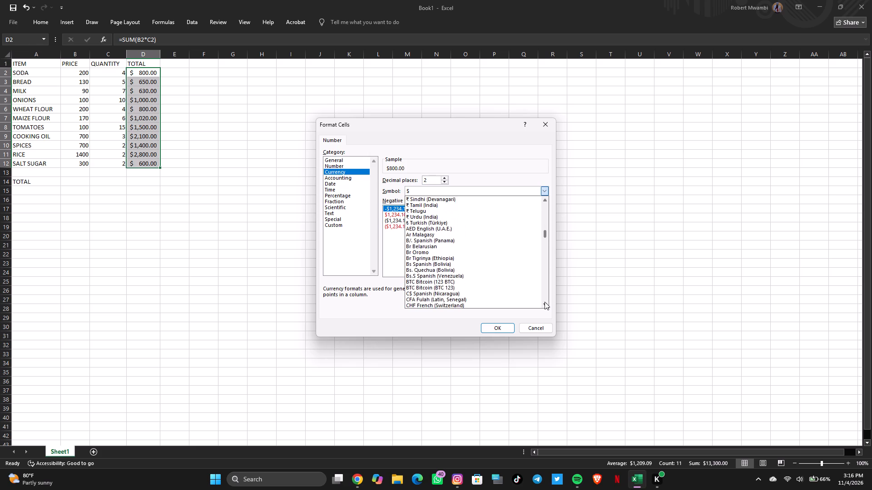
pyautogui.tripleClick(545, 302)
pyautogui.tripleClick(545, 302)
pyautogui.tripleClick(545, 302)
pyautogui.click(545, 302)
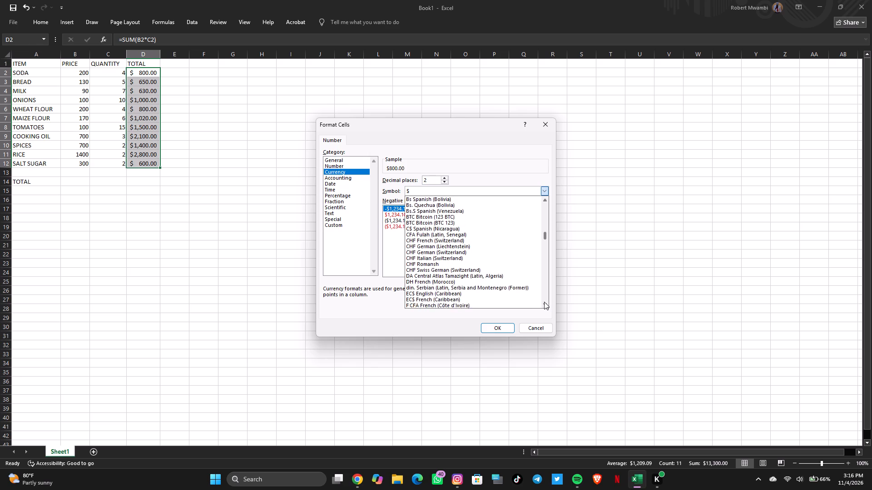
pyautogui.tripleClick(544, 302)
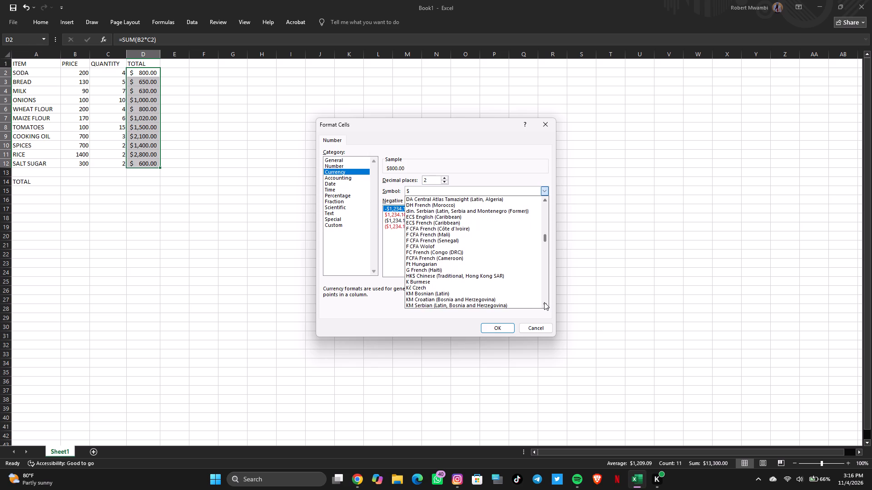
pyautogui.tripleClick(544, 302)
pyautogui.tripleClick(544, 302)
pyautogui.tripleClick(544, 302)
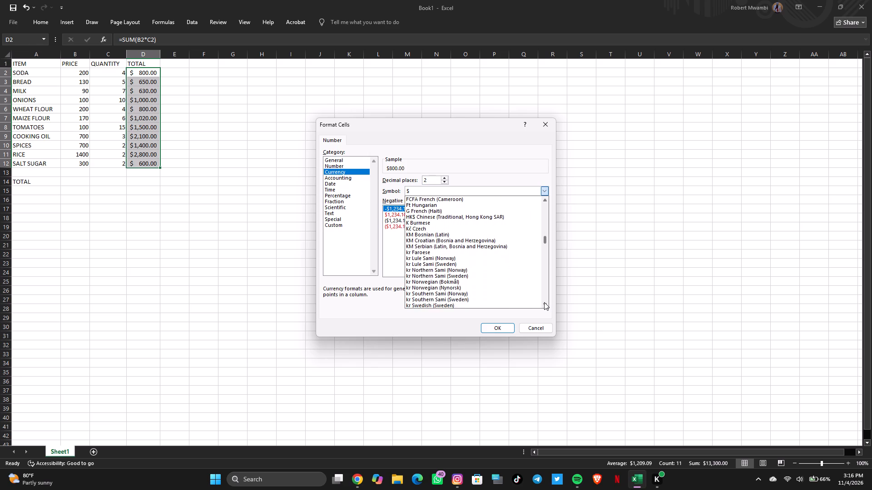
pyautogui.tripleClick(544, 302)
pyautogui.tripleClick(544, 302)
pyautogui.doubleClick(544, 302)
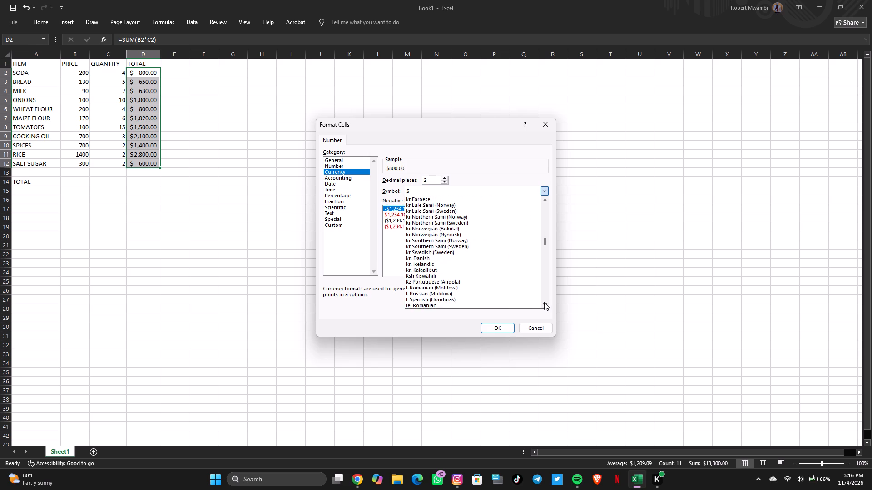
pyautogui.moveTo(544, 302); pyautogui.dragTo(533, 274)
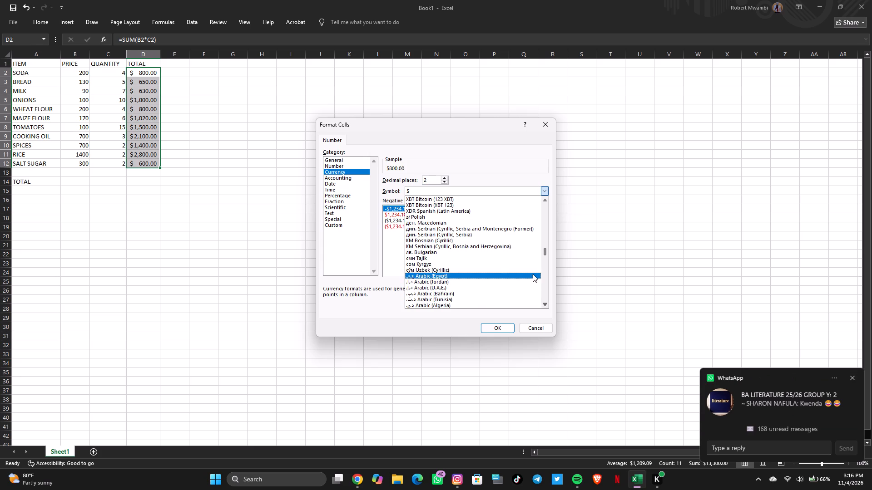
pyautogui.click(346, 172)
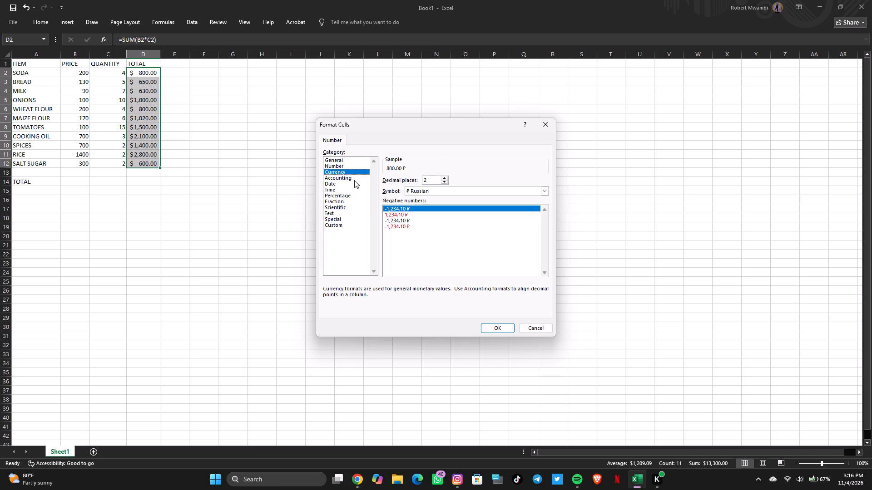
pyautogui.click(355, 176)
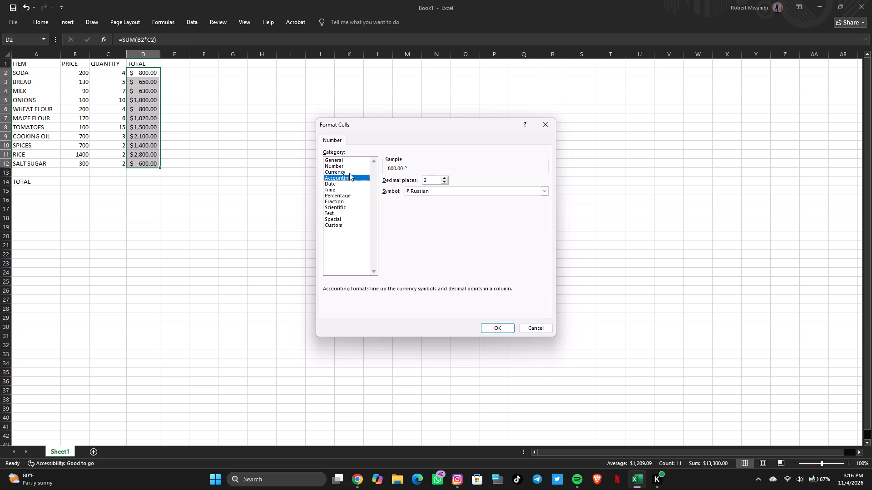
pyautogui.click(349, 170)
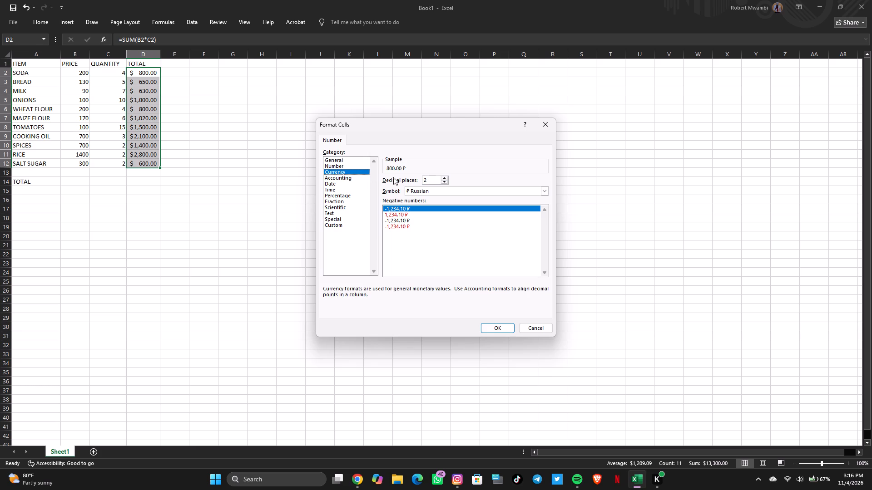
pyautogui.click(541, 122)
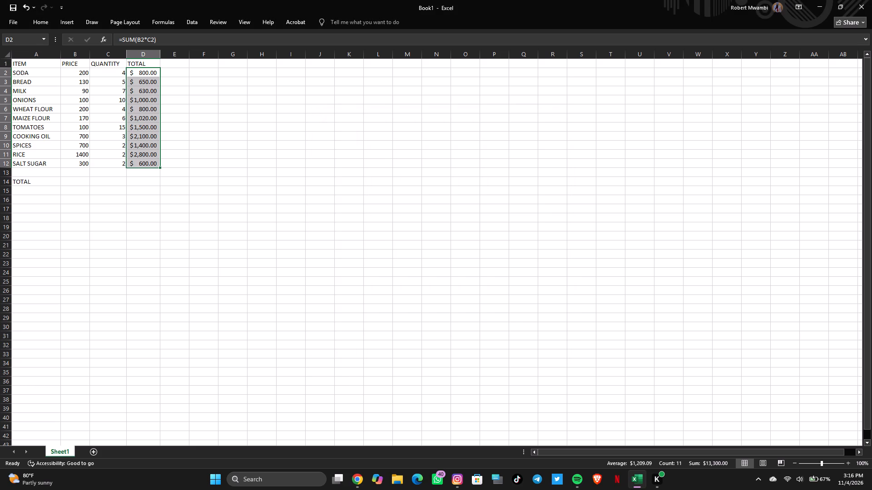
# Keep the ribbon expanded and apply the £ English (United Kingdom) accounting format to the item totals in D2:D12.
pyautogui.click(47, 19)
pyautogui.click(47, 19)
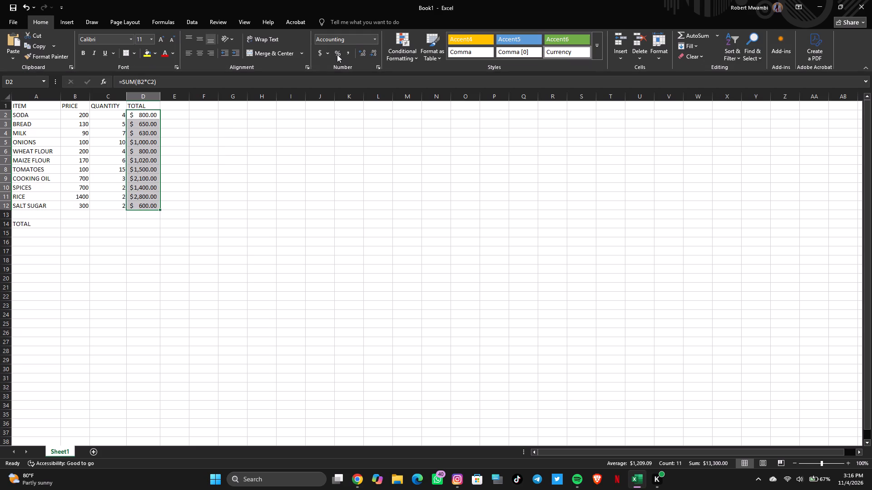
pyautogui.click(329, 54)
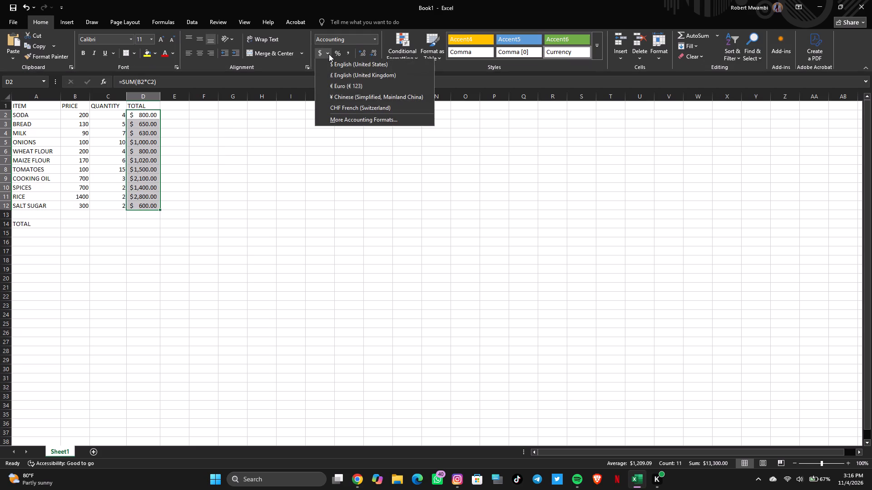
pyautogui.click(349, 70)
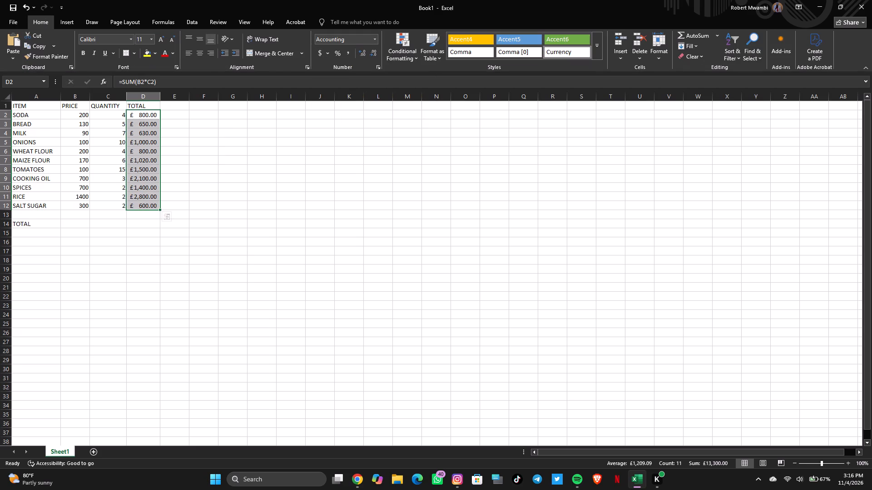
# Apply the £ English (United Kingdom) accounting format to the item prices in B2:B12.
pyautogui.moveTo(84, 117); pyautogui.dragTo(92, 176)
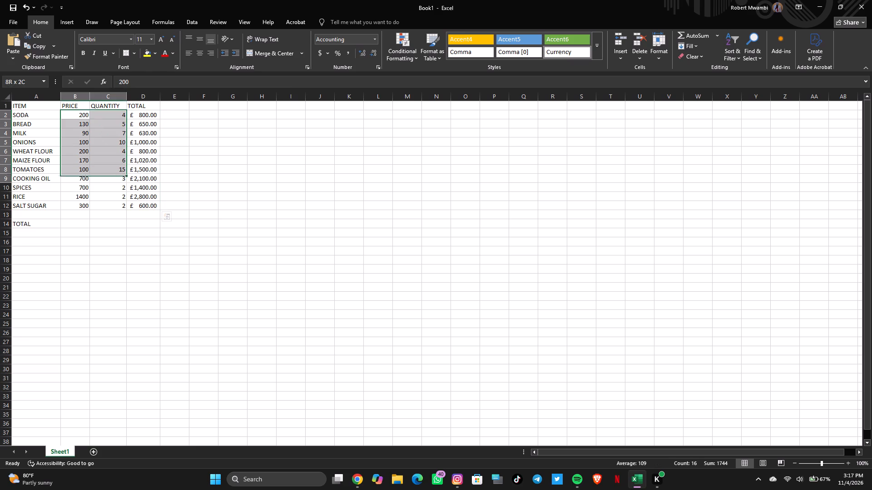
pyautogui.moveTo(92, 176); pyautogui.dragTo(84, 204)
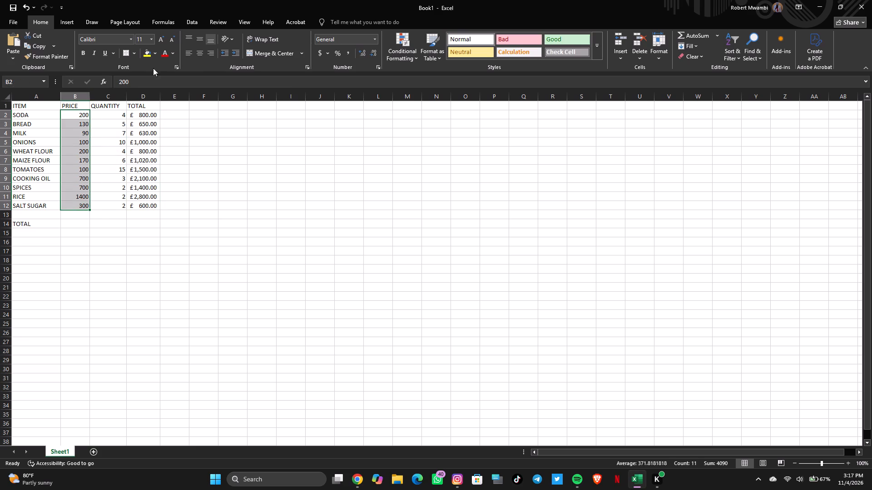
pyautogui.click(328, 51)
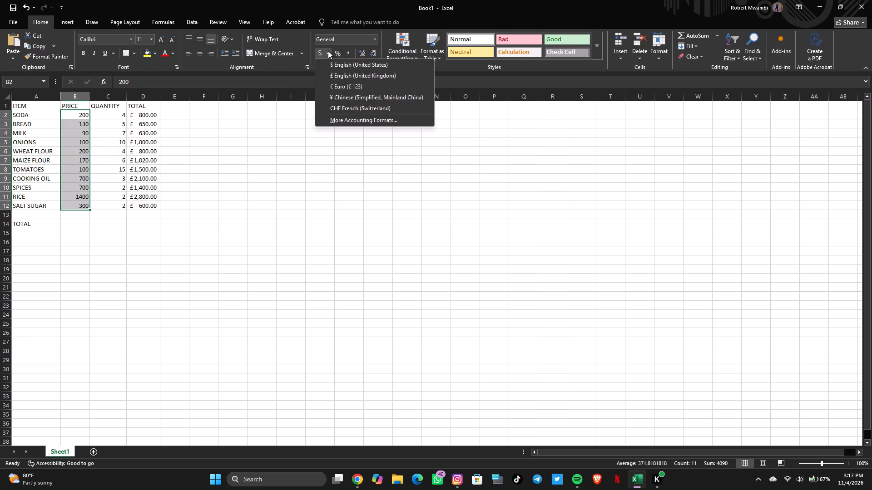
pyautogui.click(341, 75)
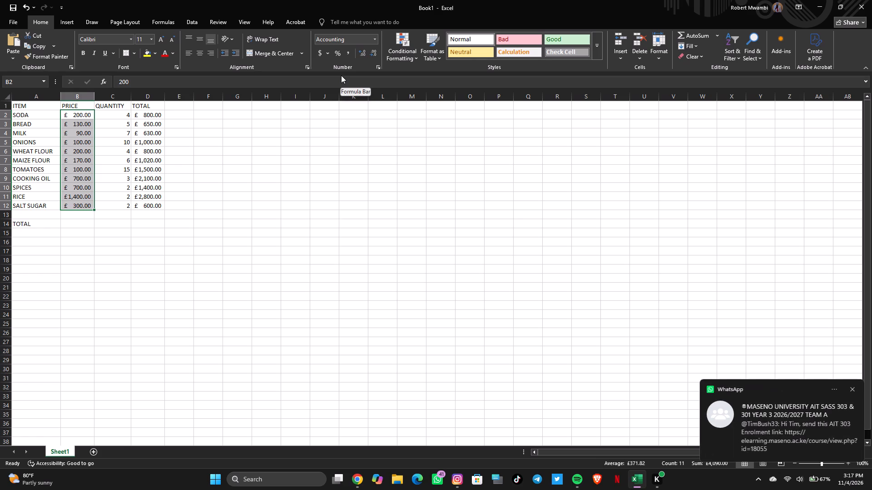
# Enter the grand total formula =SUM(D2:D2:D12) in cell D14 of the TOTAL row.
pyautogui.click(140, 224)
pyautogui.write('=SUM')
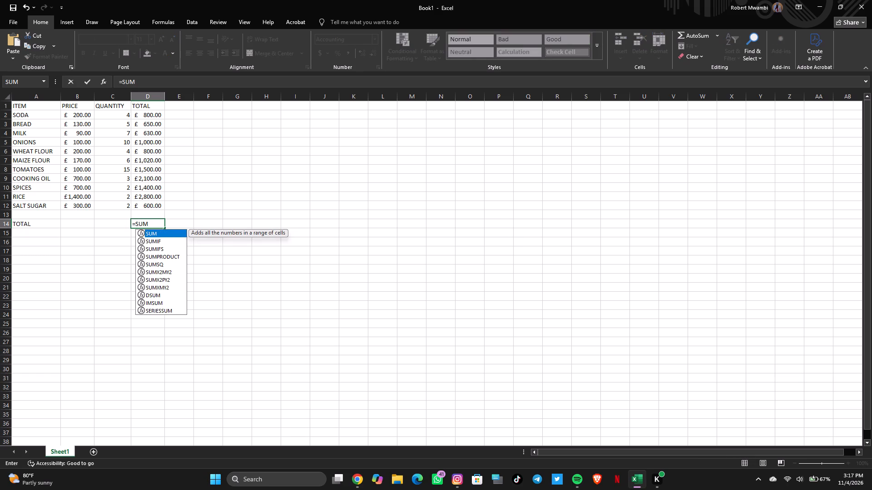
pyautogui.click(160, 232)
pyautogui.doubleClick(160, 232)
pyautogui.click(151, 117)
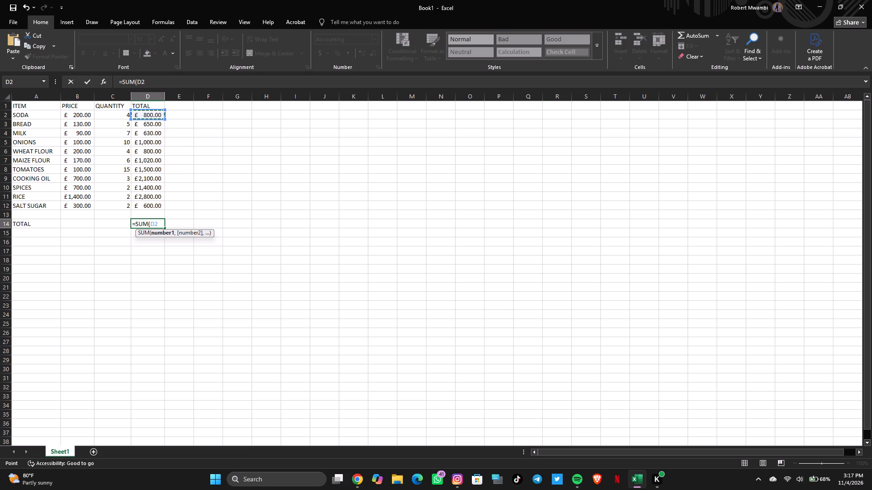
pyautogui.hotkey('shift', ':')
pyautogui.press('BackSpace')
pyautogui.press('BackSpace')
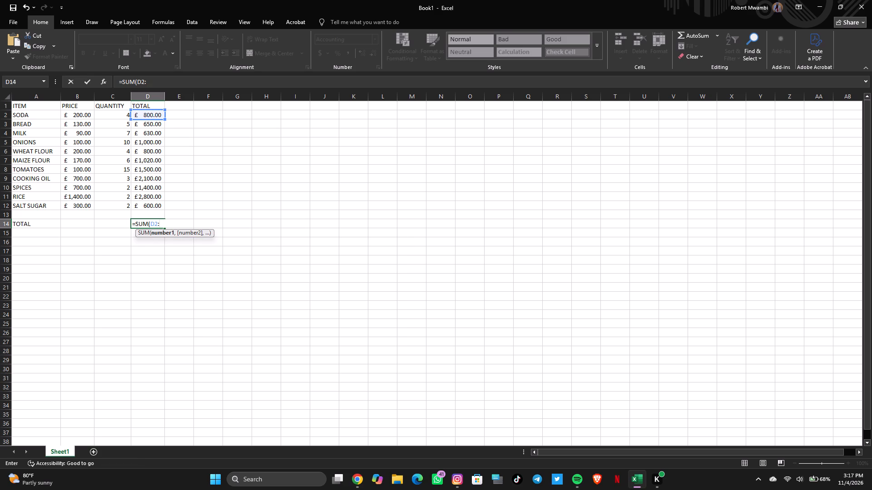
pyautogui.click(151, 117)
pyautogui.moveTo(151, 117); pyautogui.dragTo(152, 119)
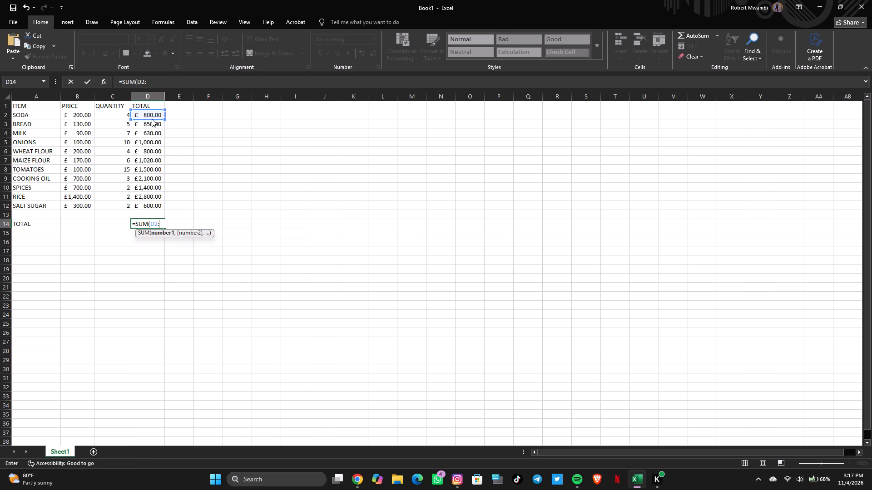
pyautogui.moveTo(152, 119); pyautogui.dragTo(149, 111)
pyautogui.click(149, 111)
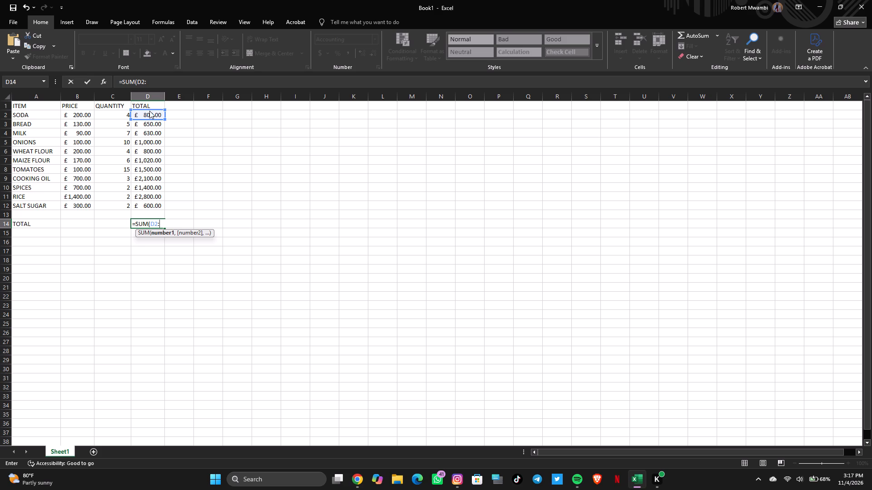
pyautogui.click(152, 116)
pyautogui.press('BackSpace')
pyautogui.press('BackSpace')
pyautogui.moveTo(152, 116); pyautogui.dragTo(165, 206)
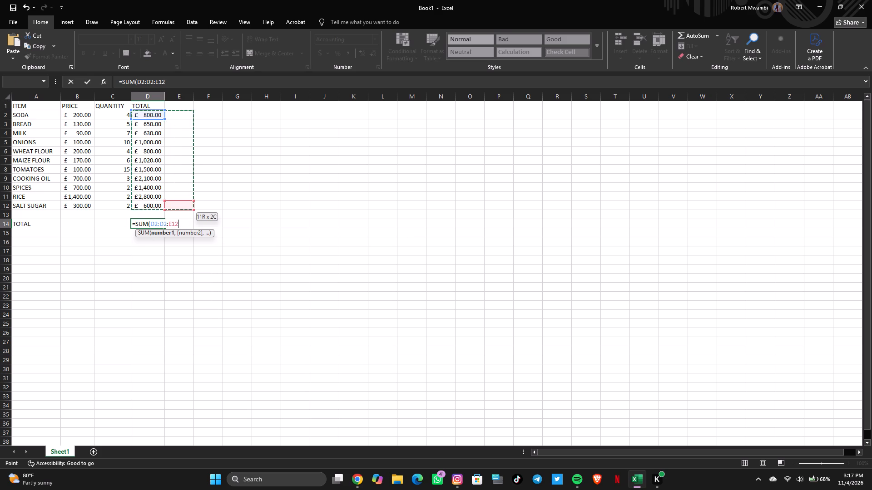
pyautogui.moveTo(165, 206); pyautogui.dragTo(156, 210)
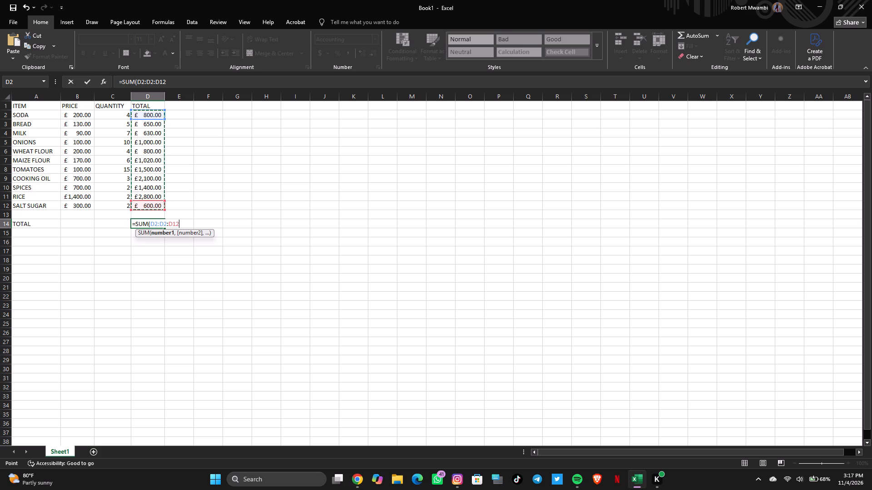
pyautogui.hotkey('shift', ')')
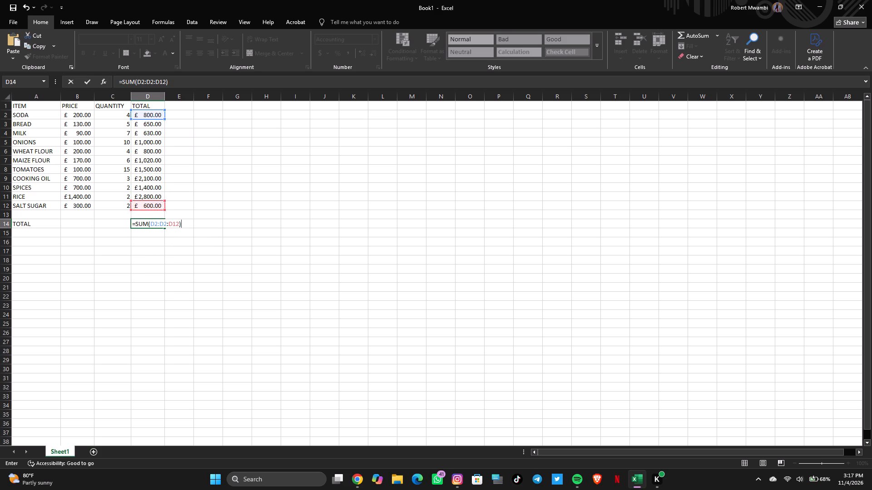
pyautogui.press('Return')
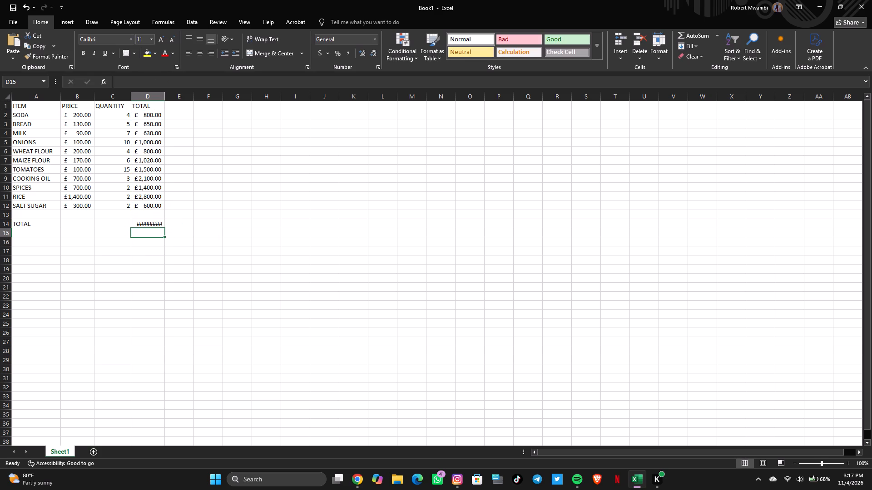
# Widen column D to about 14.14 so the grand total fits in its cell.
pyautogui.moveTo(164, 92); pyautogui.dragTo(177, 93)
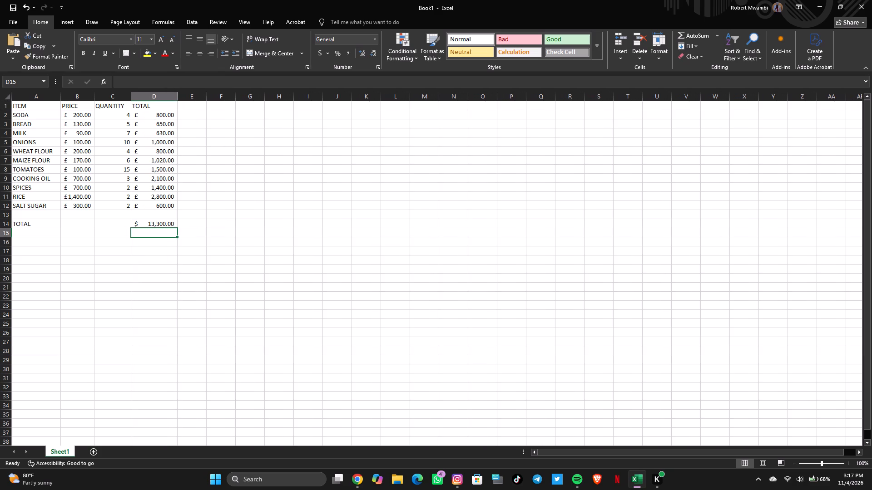
pyautogui.click(177, 93)
pyautogui.click(178, 93)
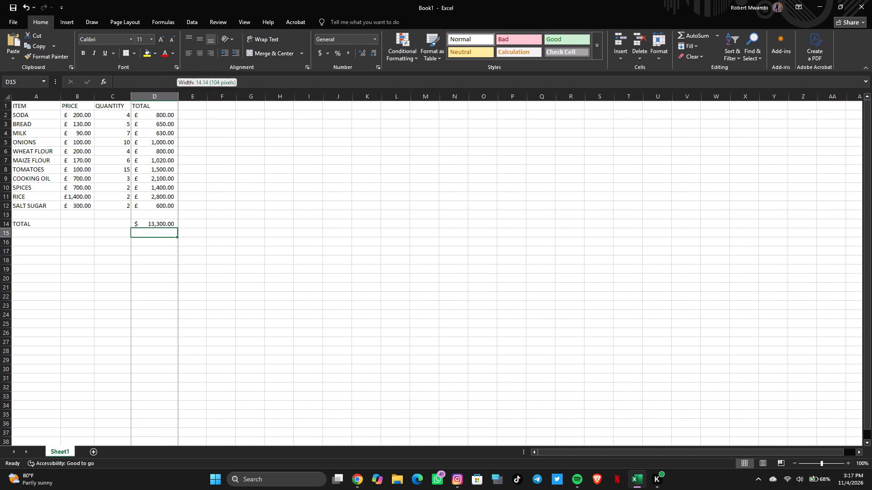
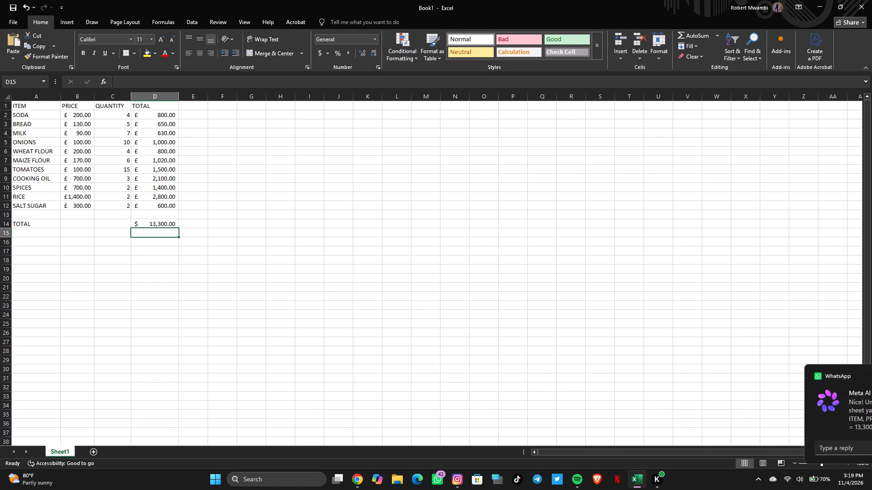
# Export the price table as a PDF named Book1 in the Desktop folder, then minimise the opened PDF to return to the workbook.
pyautogui.click(10, 18)
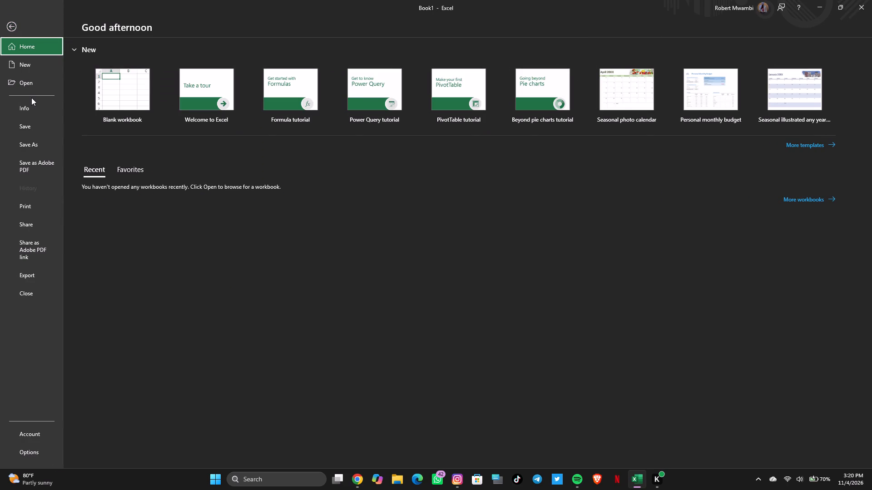
pyautogui.click(33, 274)
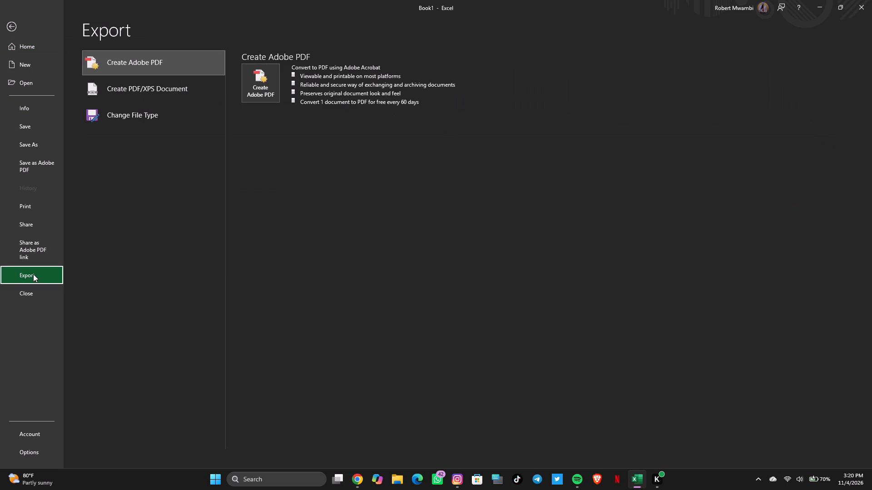
pyautogui.click(160, 90)
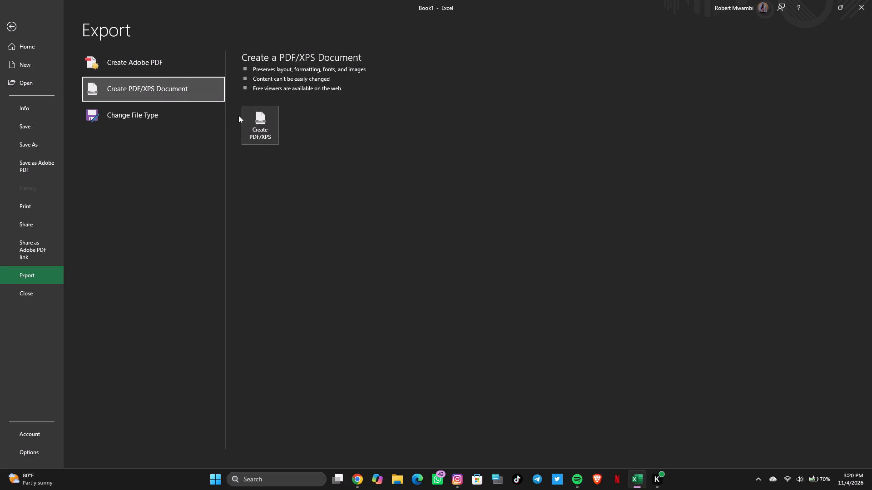
pyautogui.click(257, 119)
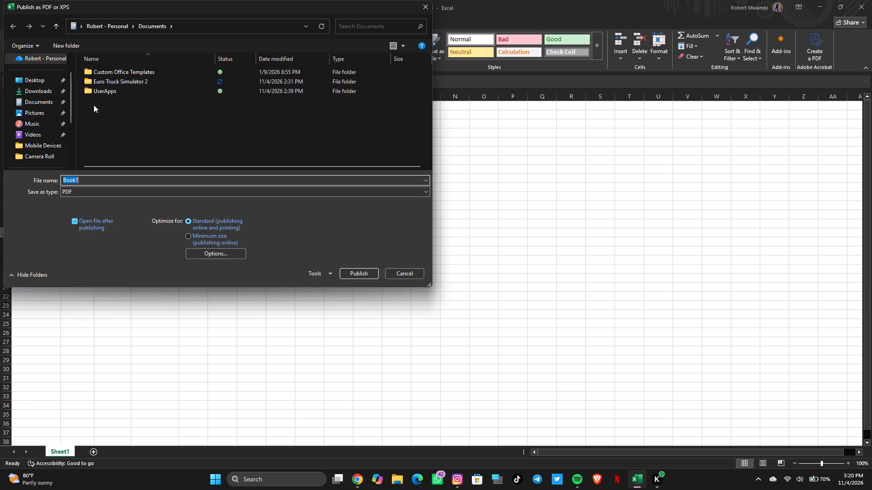
pyautogui.click(39, 76)
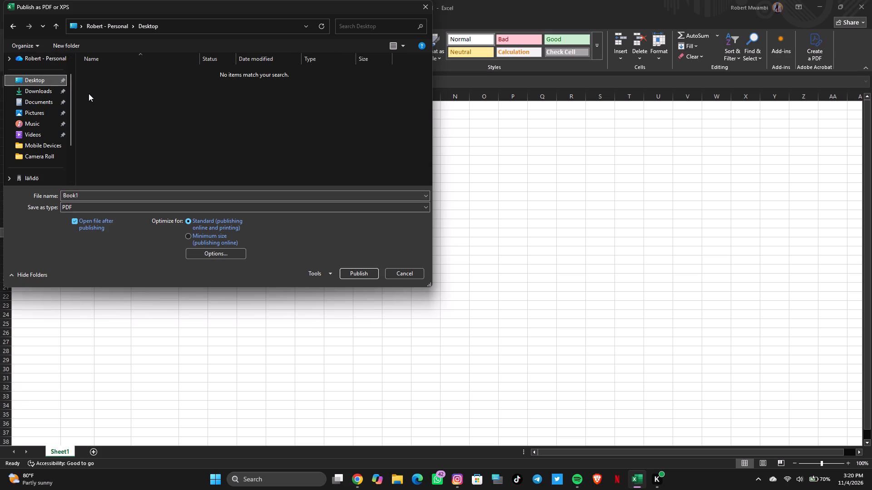
pyautogui.rightClick(89, 92)
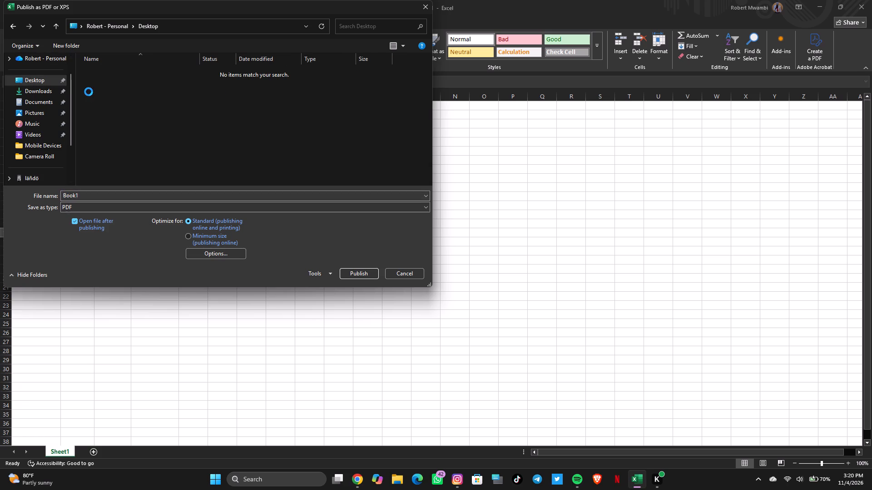
pyautogui.click(89, 92)
pyautogui.click(135, 78)
pyautogui.click(356, 272)
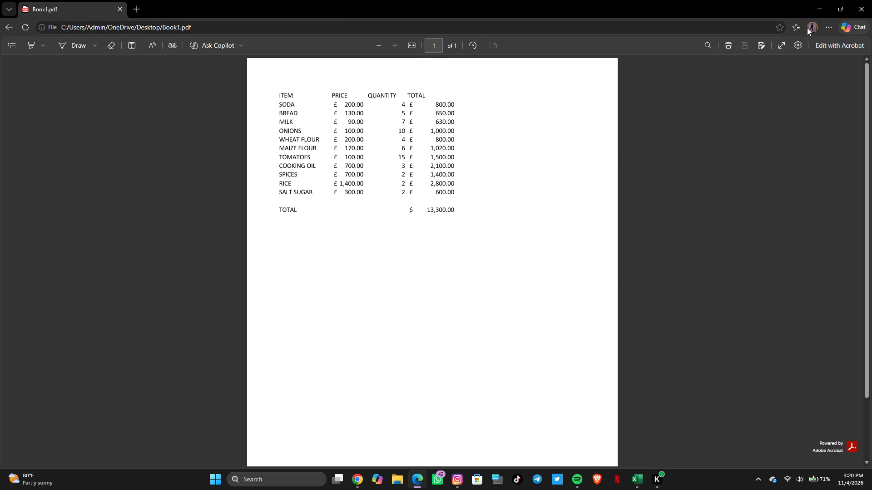
pyautogui.click(809, 12)
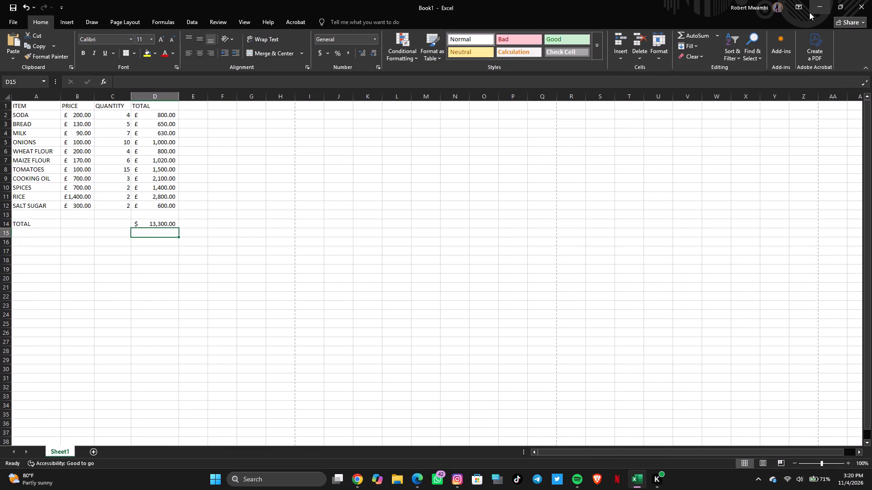
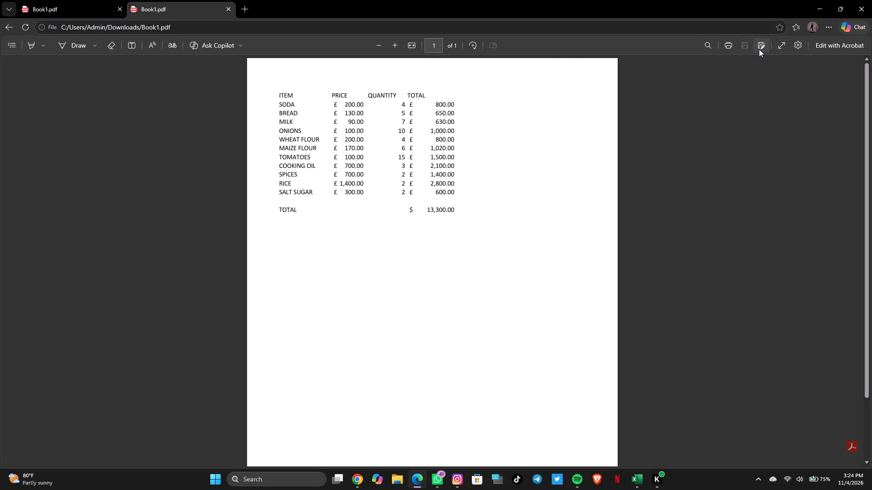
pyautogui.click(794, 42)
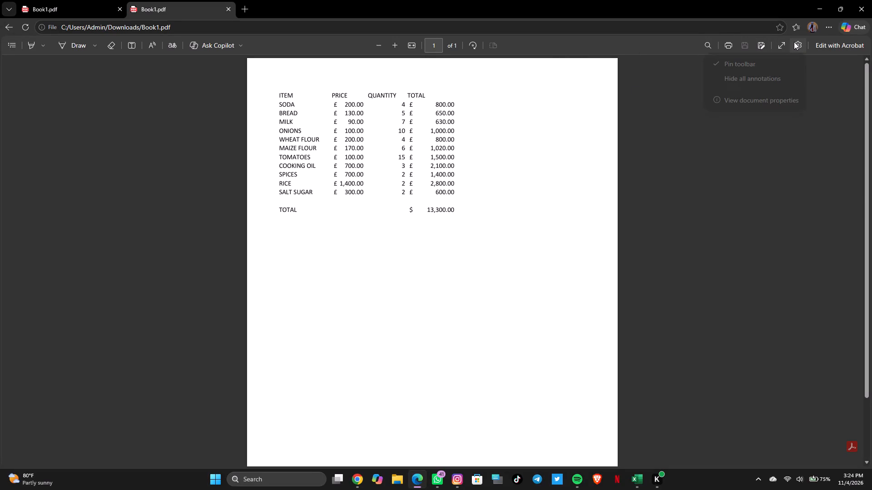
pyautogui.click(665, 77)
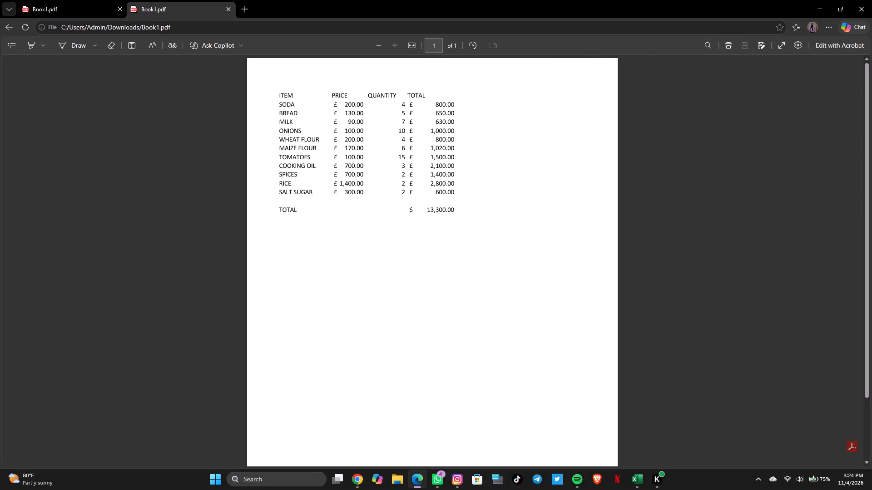
# View the Desktop copy of the Book1 PDF, then return to the copy in the Downloads folder to compare them.
pyautogui.click(56, 8)
pyautogui.click(56, 8)
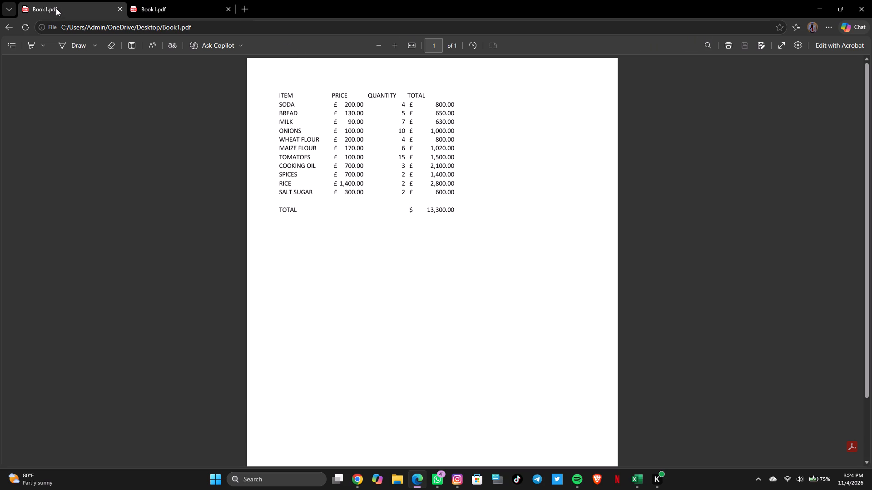
pyautogui.click(200, 6)
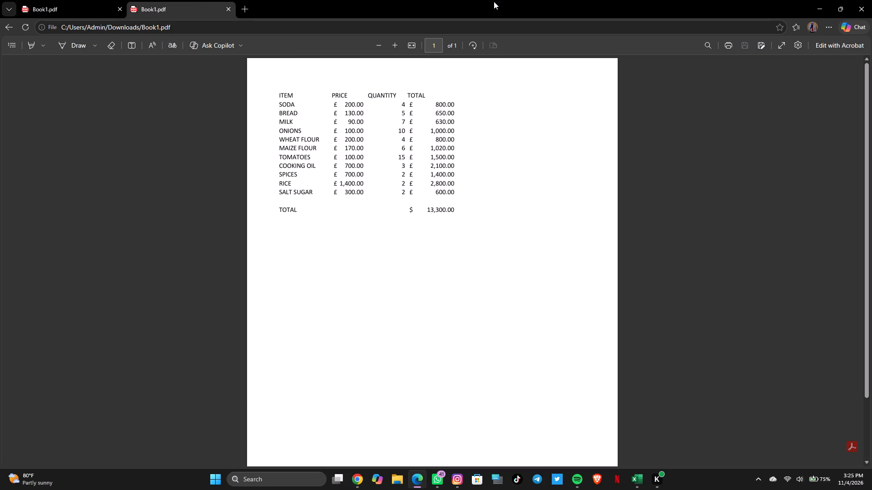
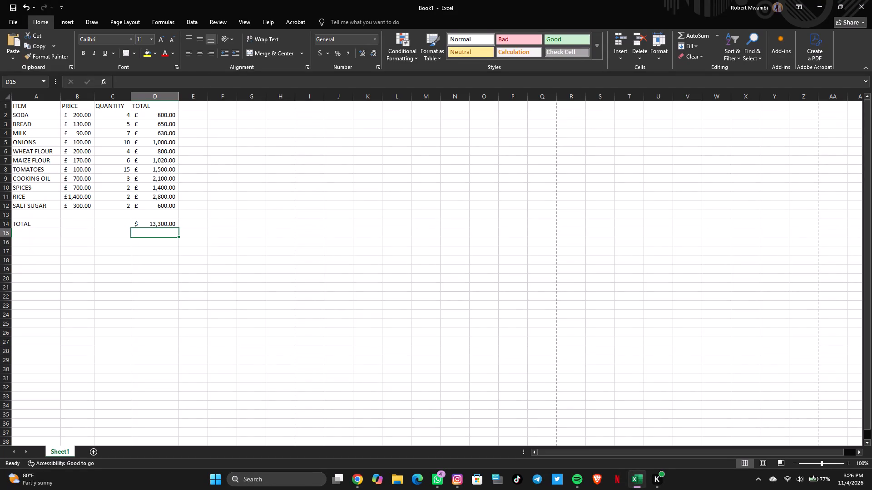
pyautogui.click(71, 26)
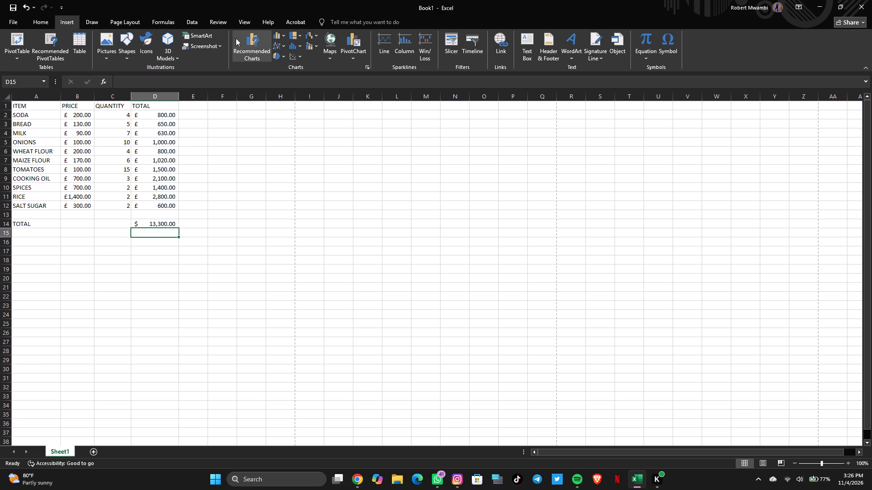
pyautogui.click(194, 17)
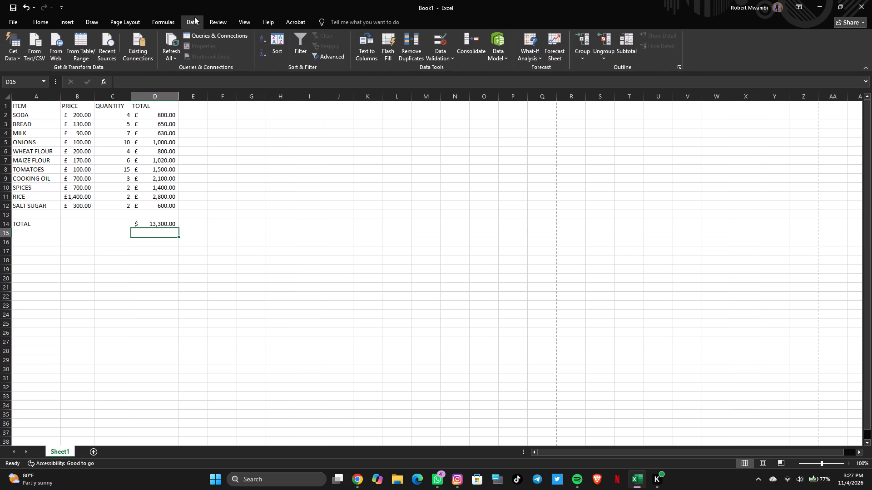